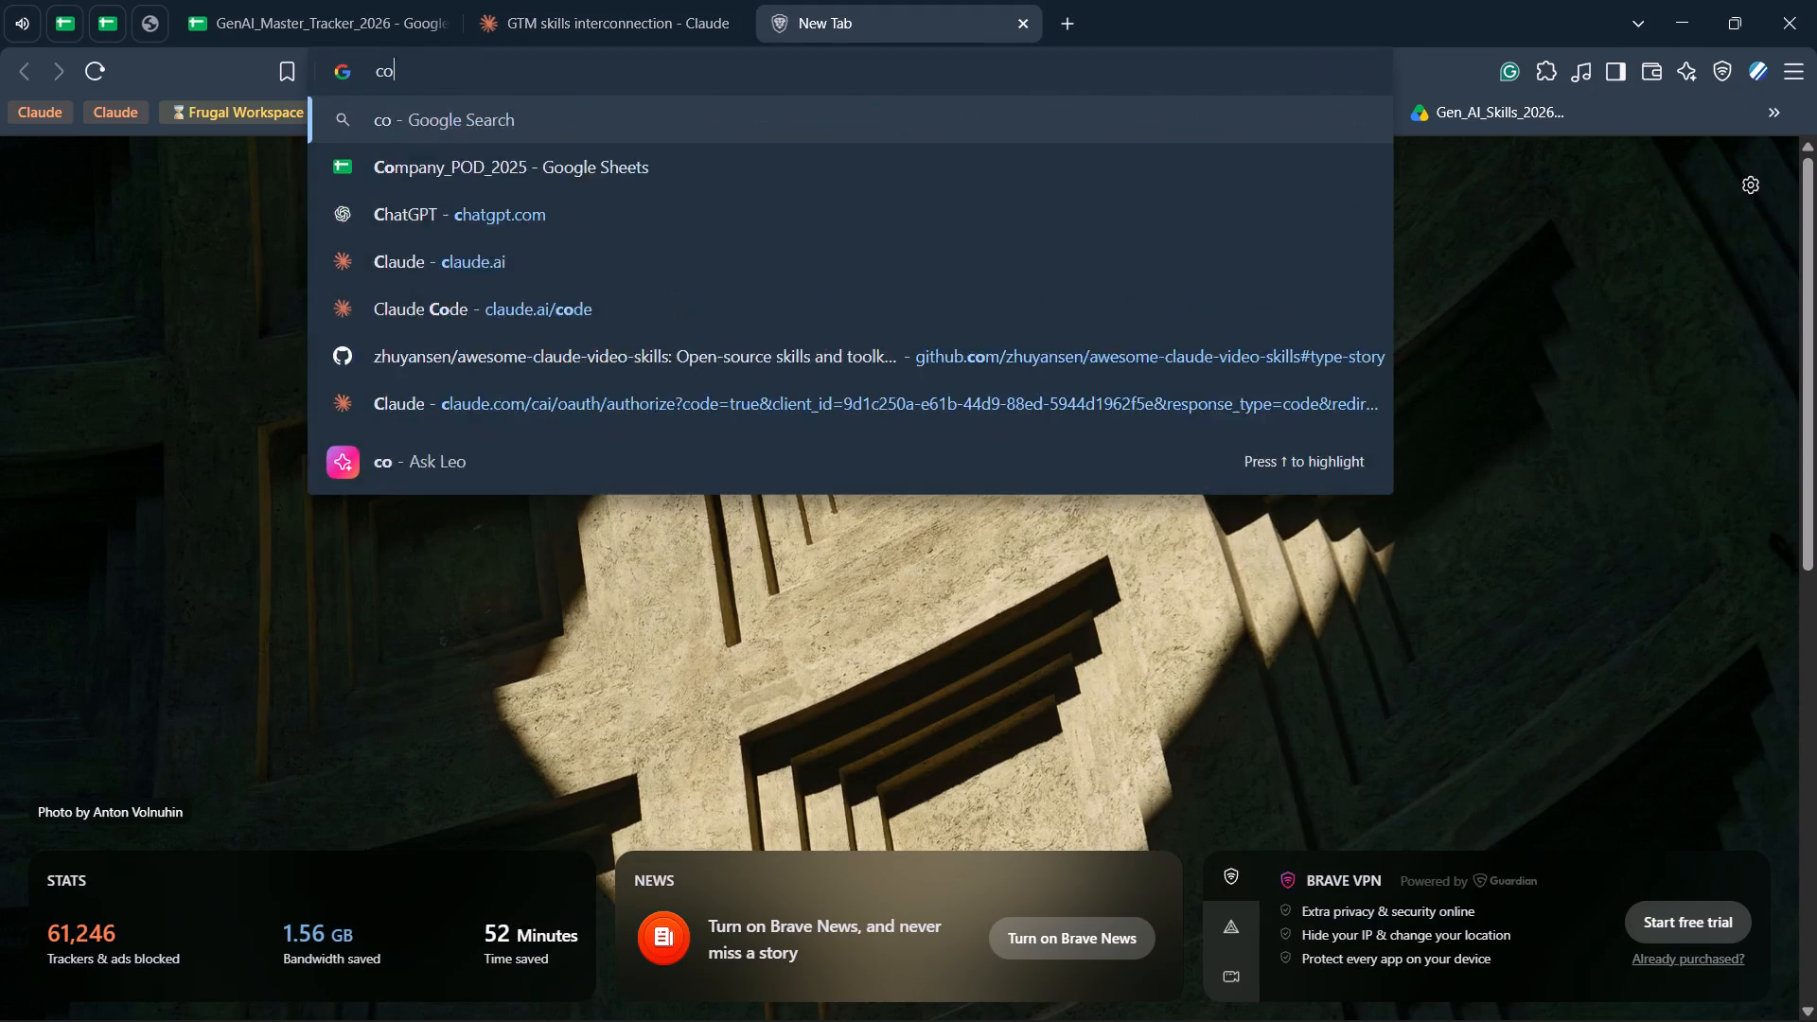
Open the Company_POD_2025 spreadsheet in the new browser tab.
text(a)
key(BackSpace)
key(BackSpace)
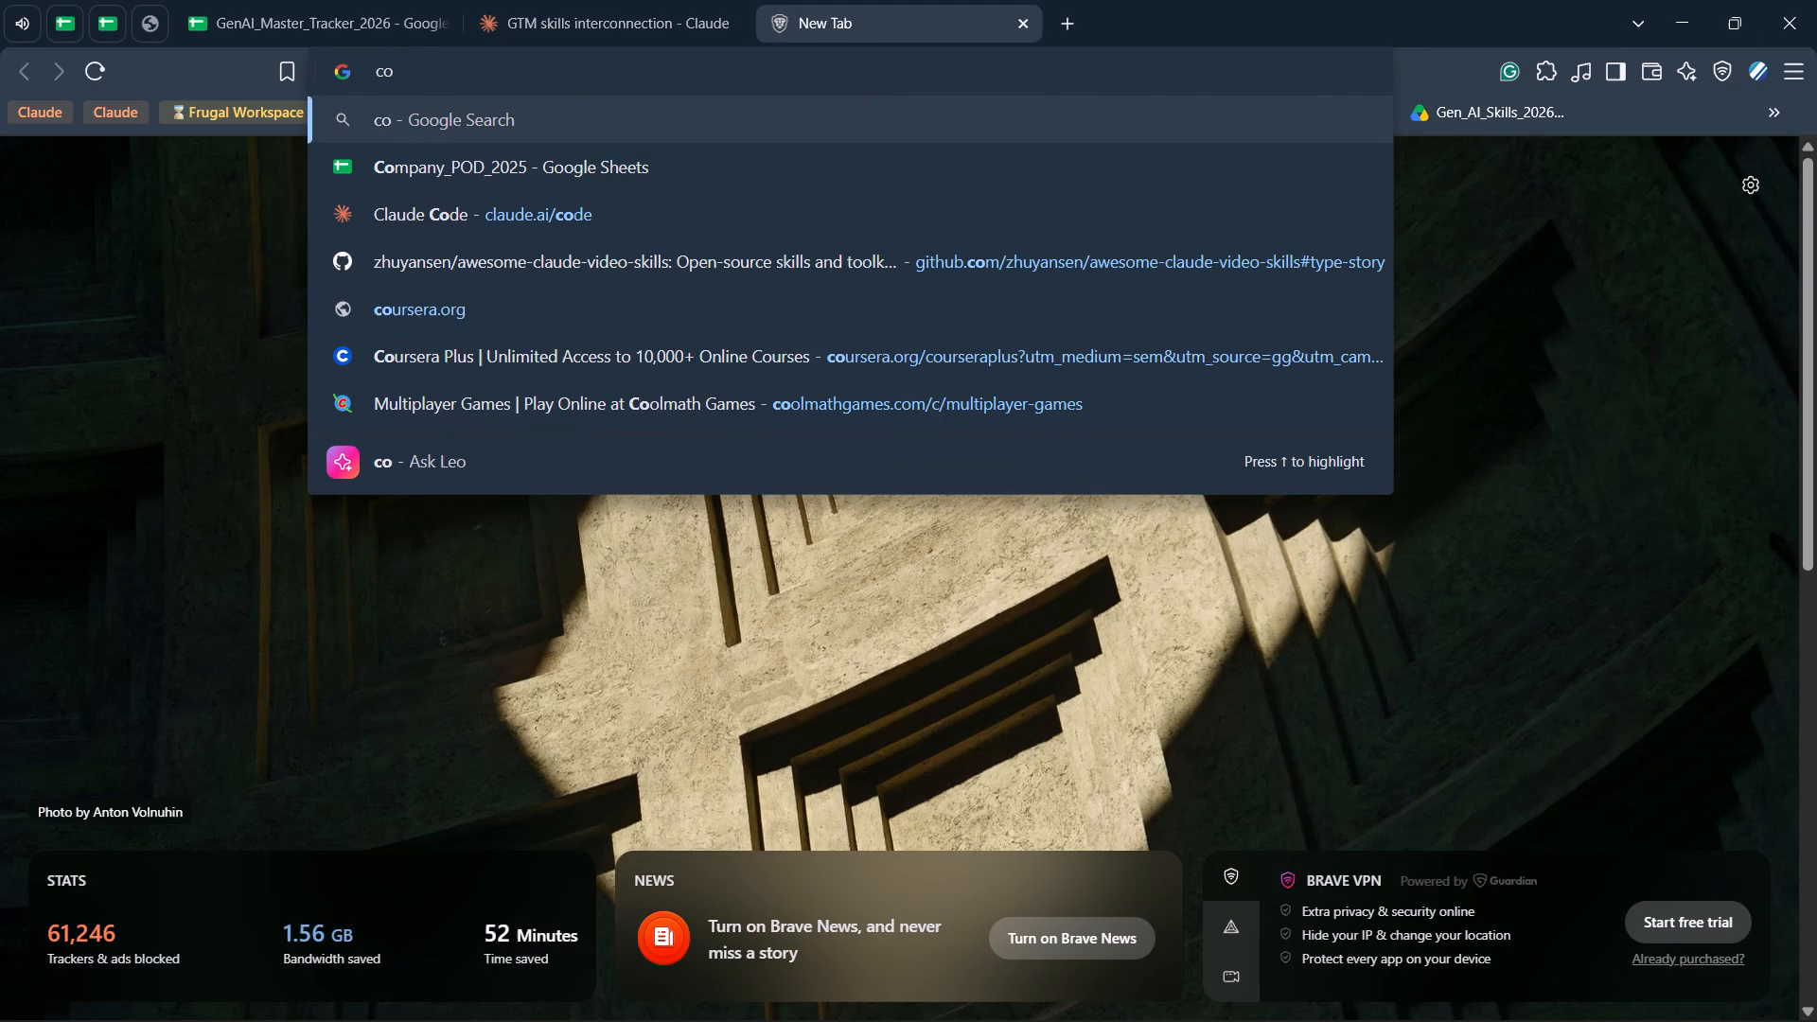
key(Down)
key(Return)
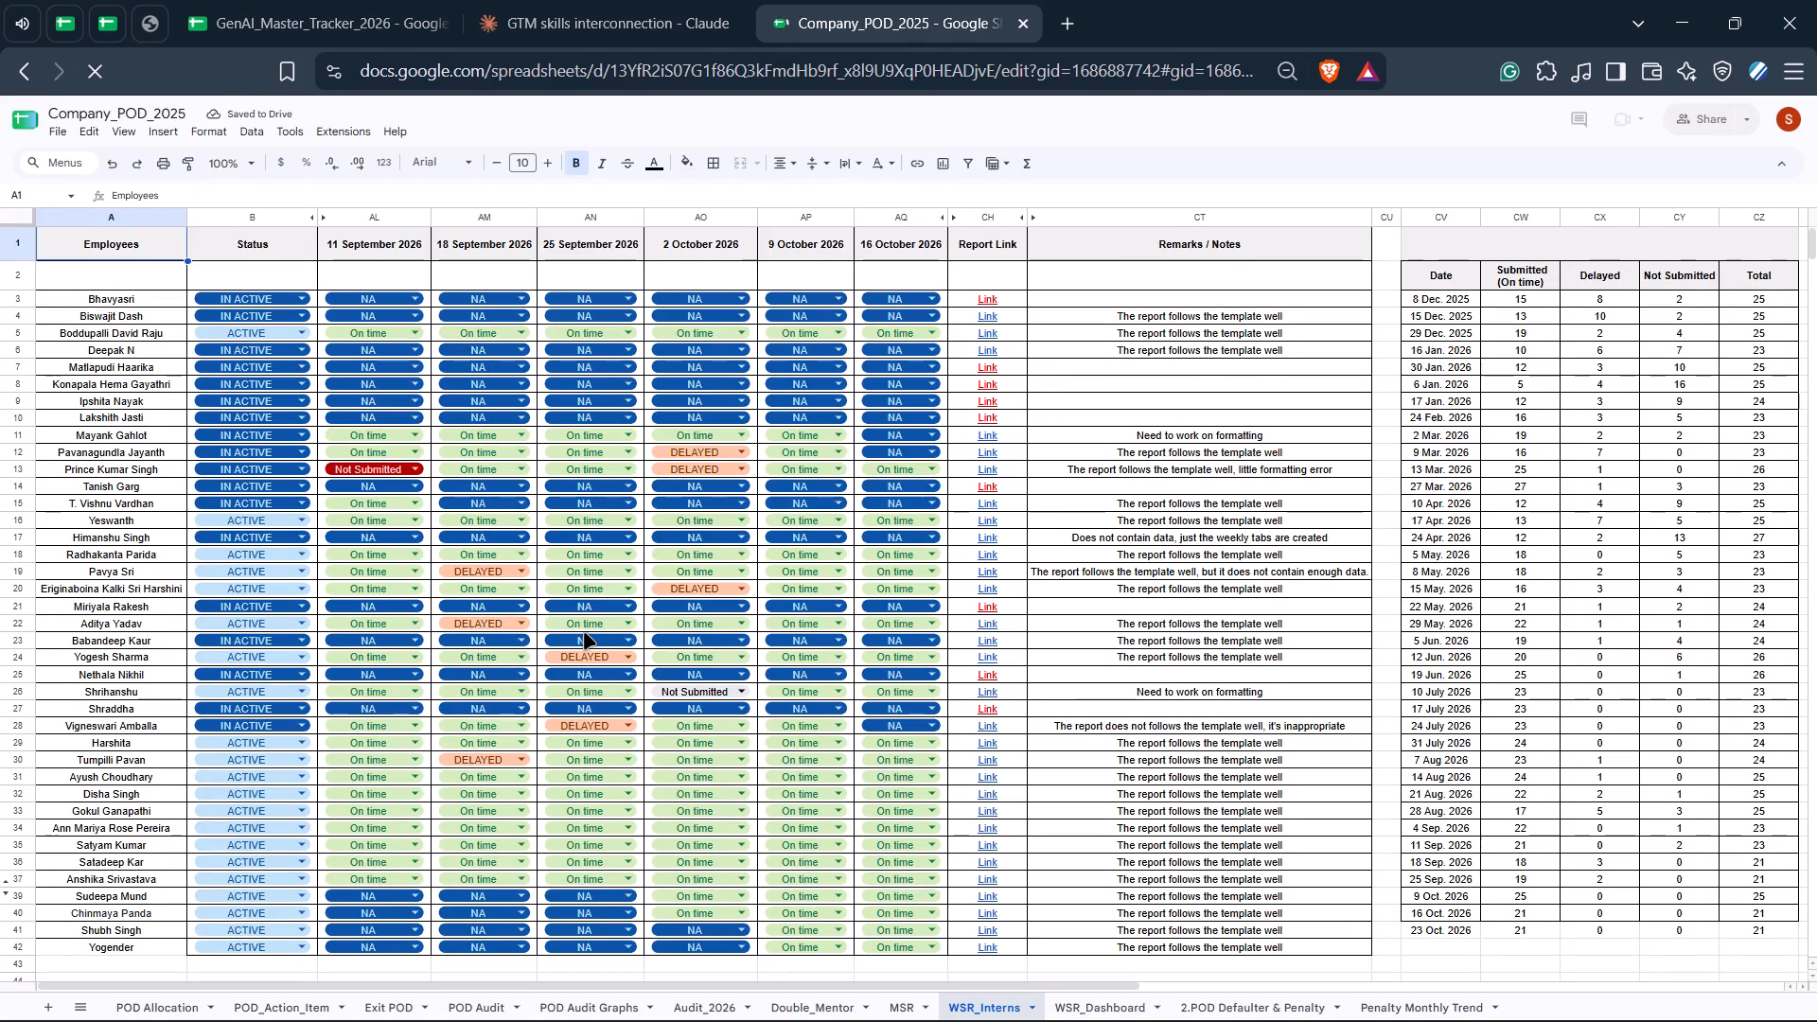
Unhide the columns between AQ and CH on the WSR_Interns sheet, bringing back the 23 October 2026 column.
scroll(584, 633, down, 1)
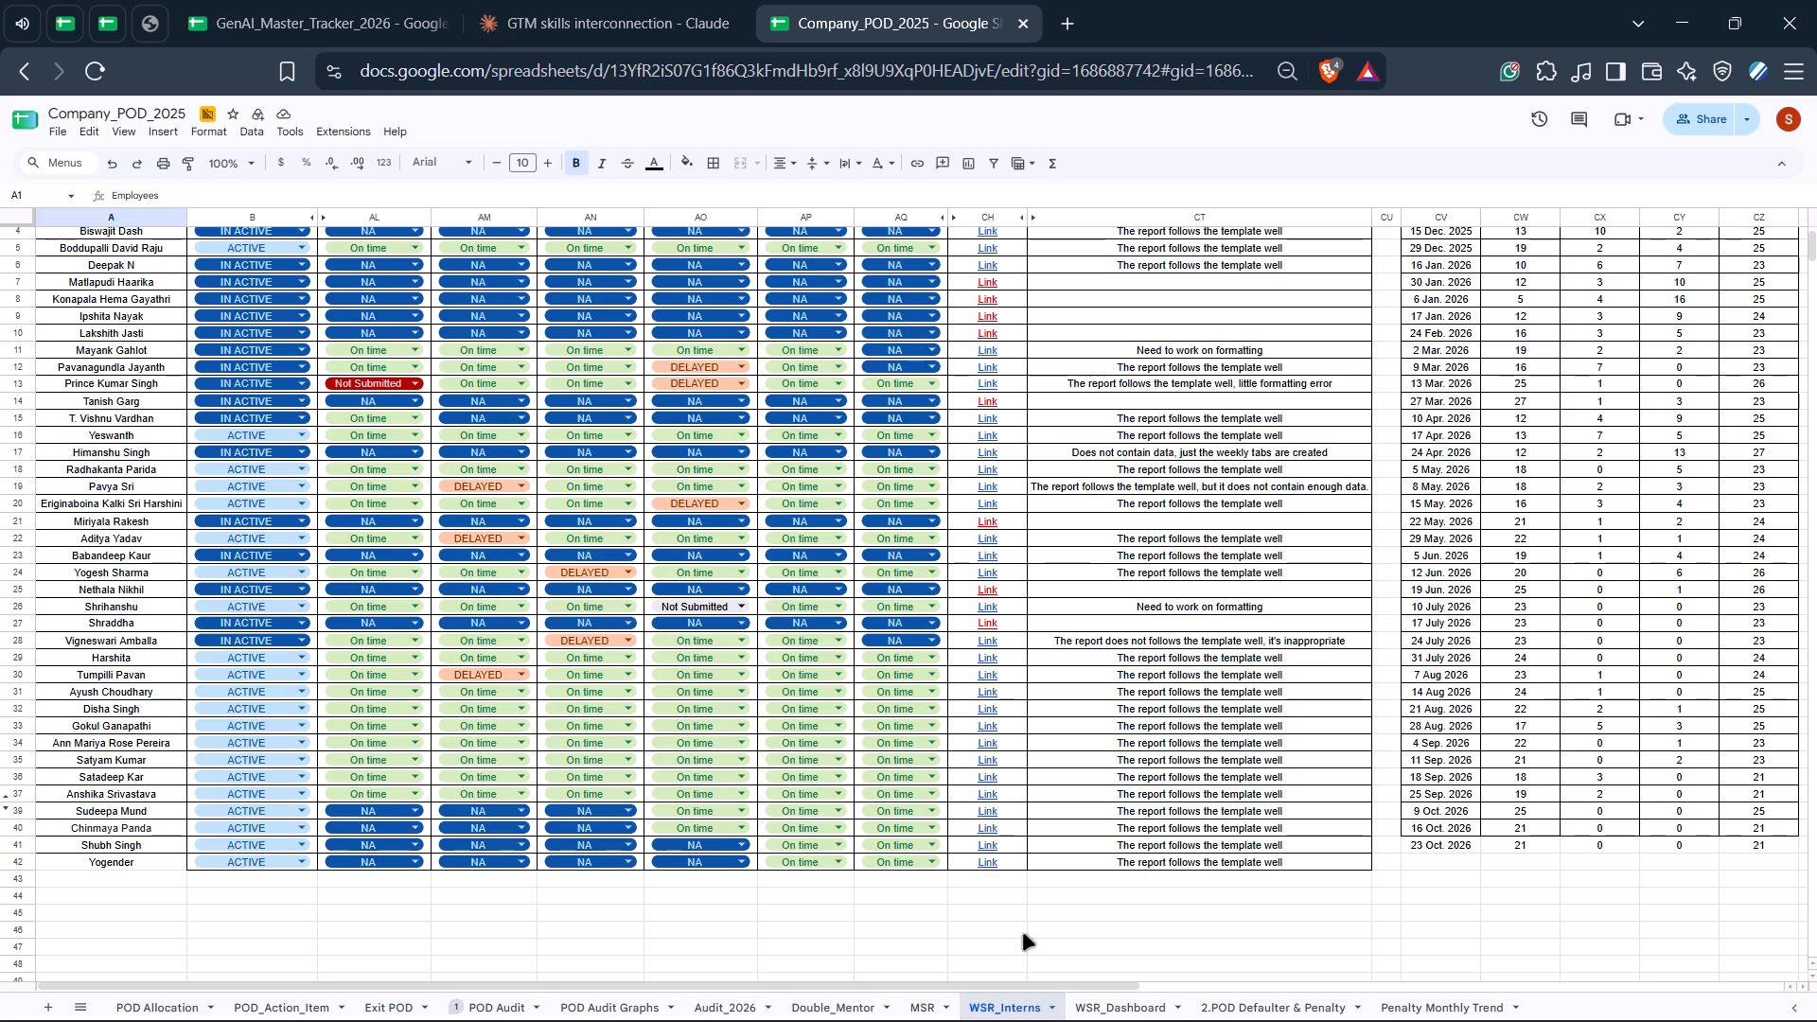
scroll(582, 829, right, 1)
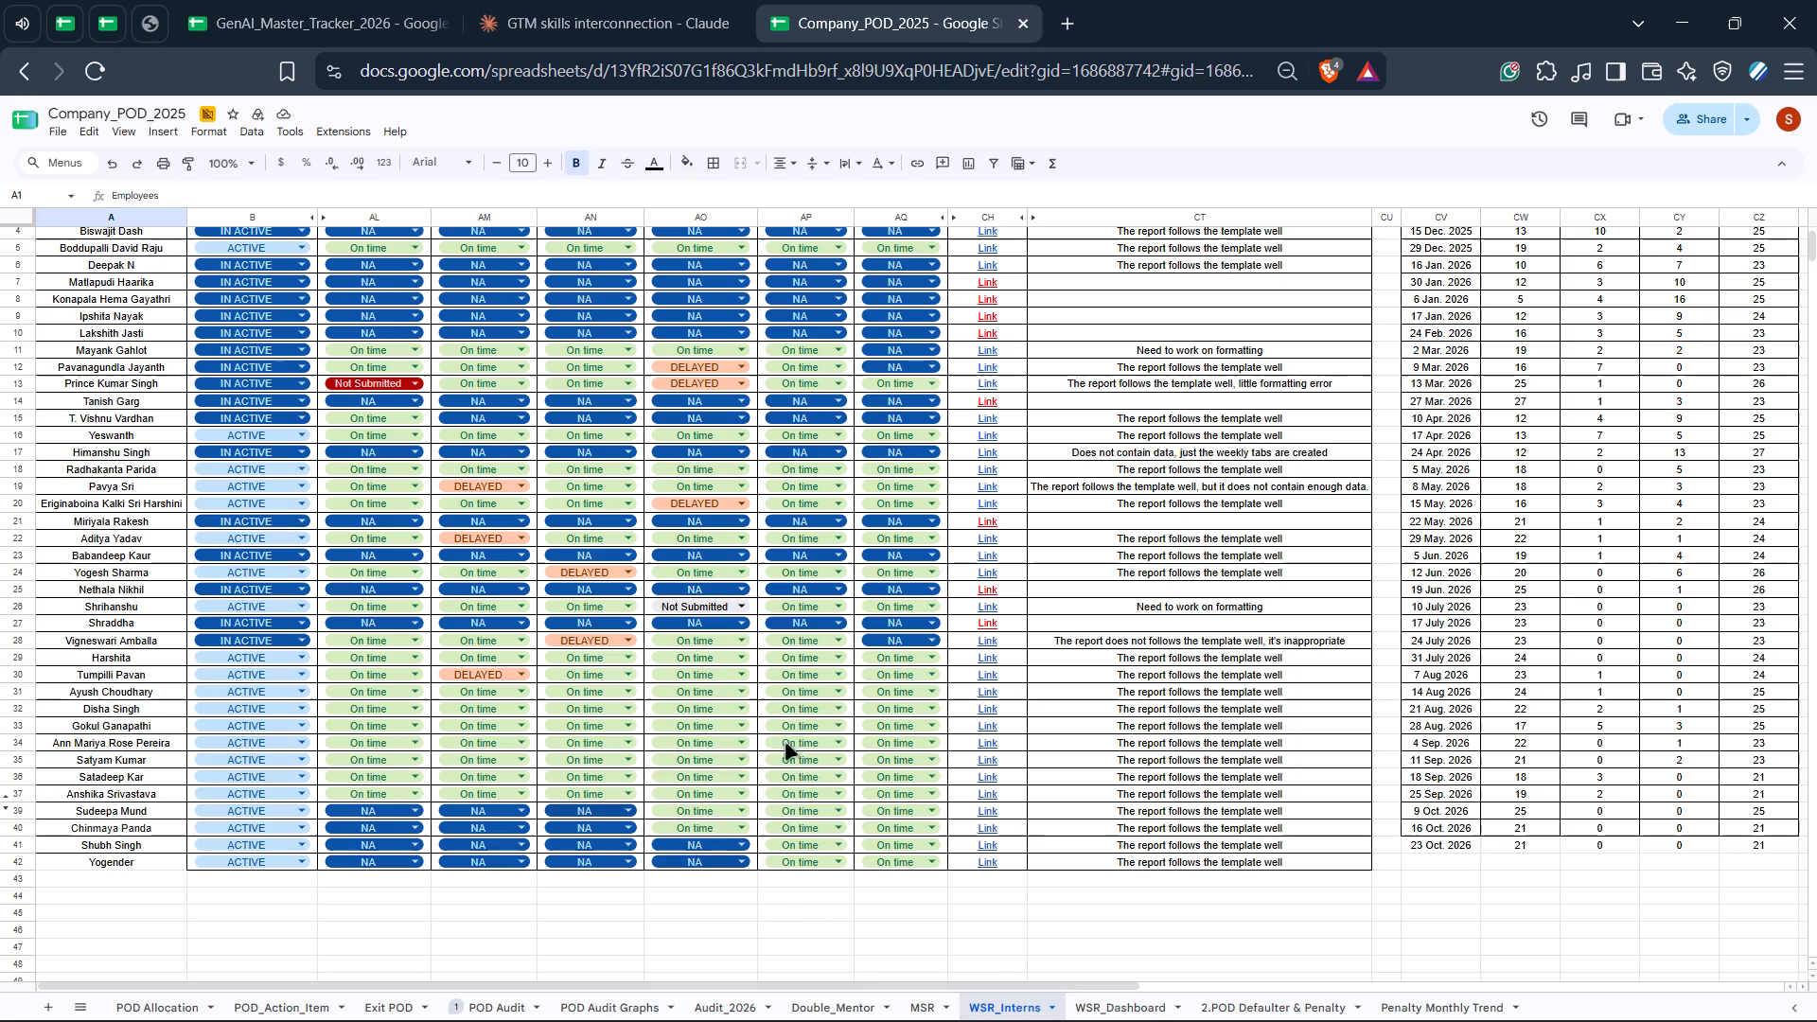
scroll(830, 729, up, 3)
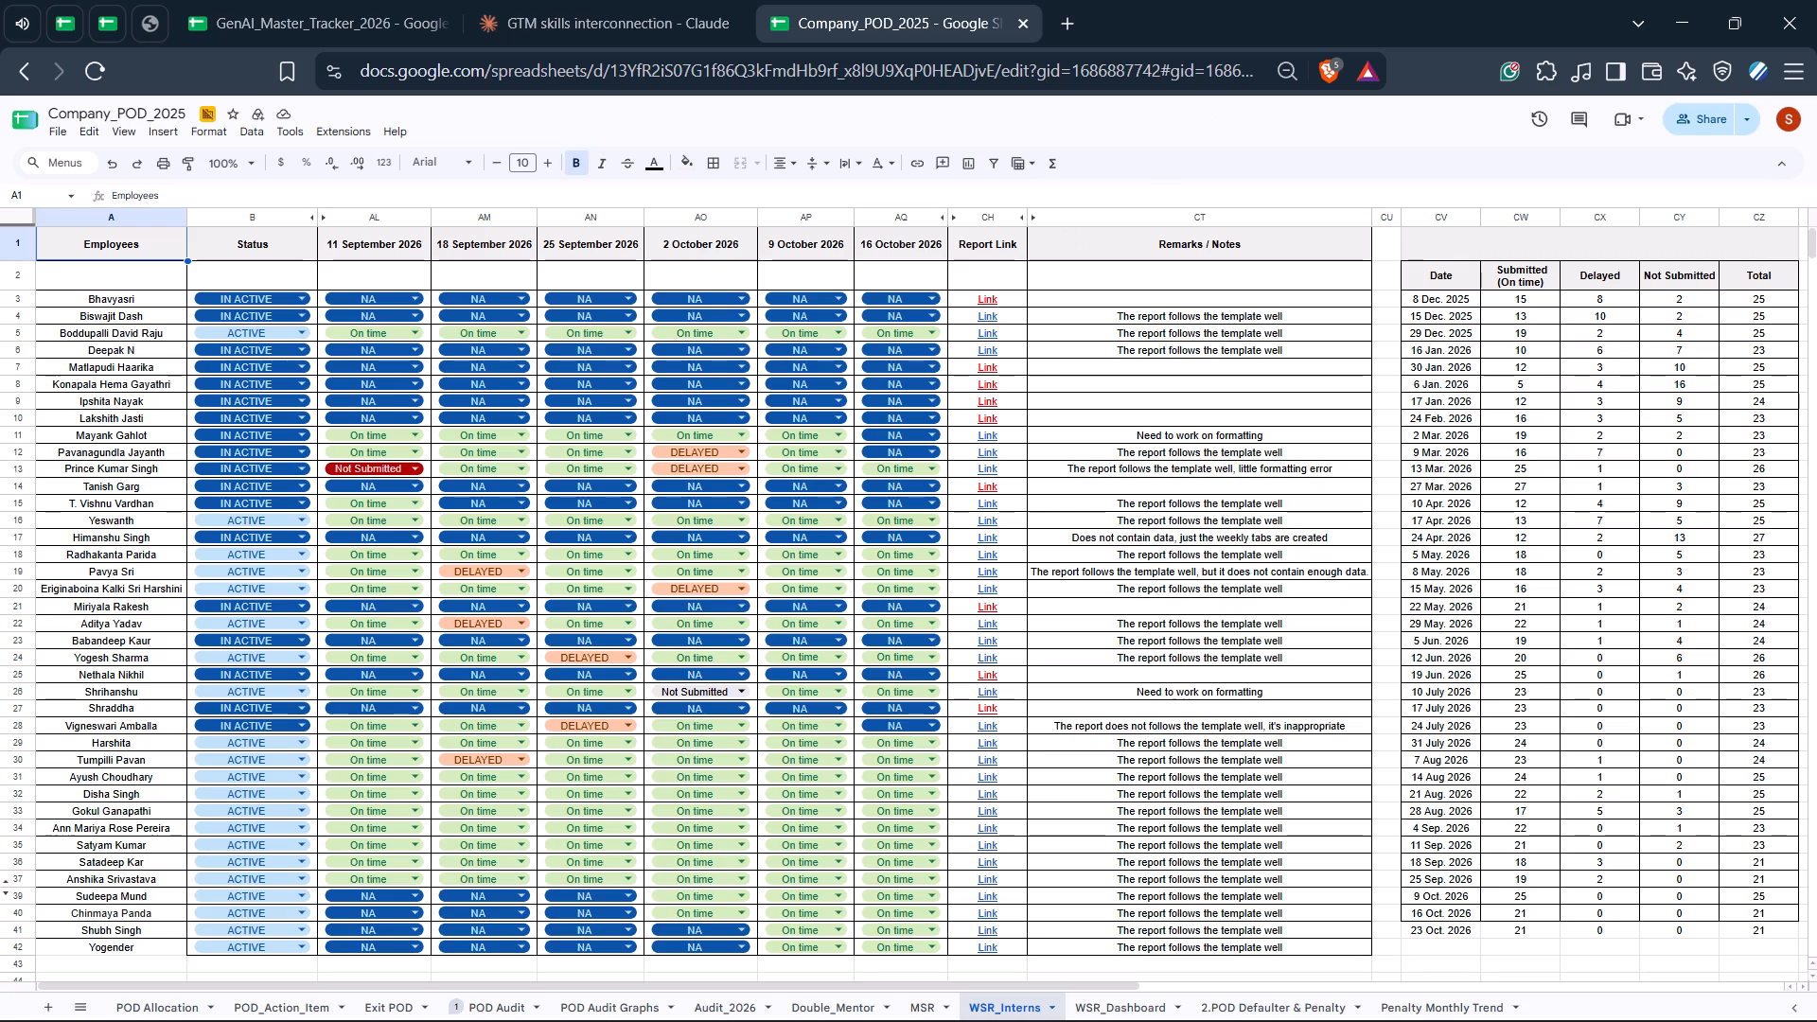
click(955, 218)
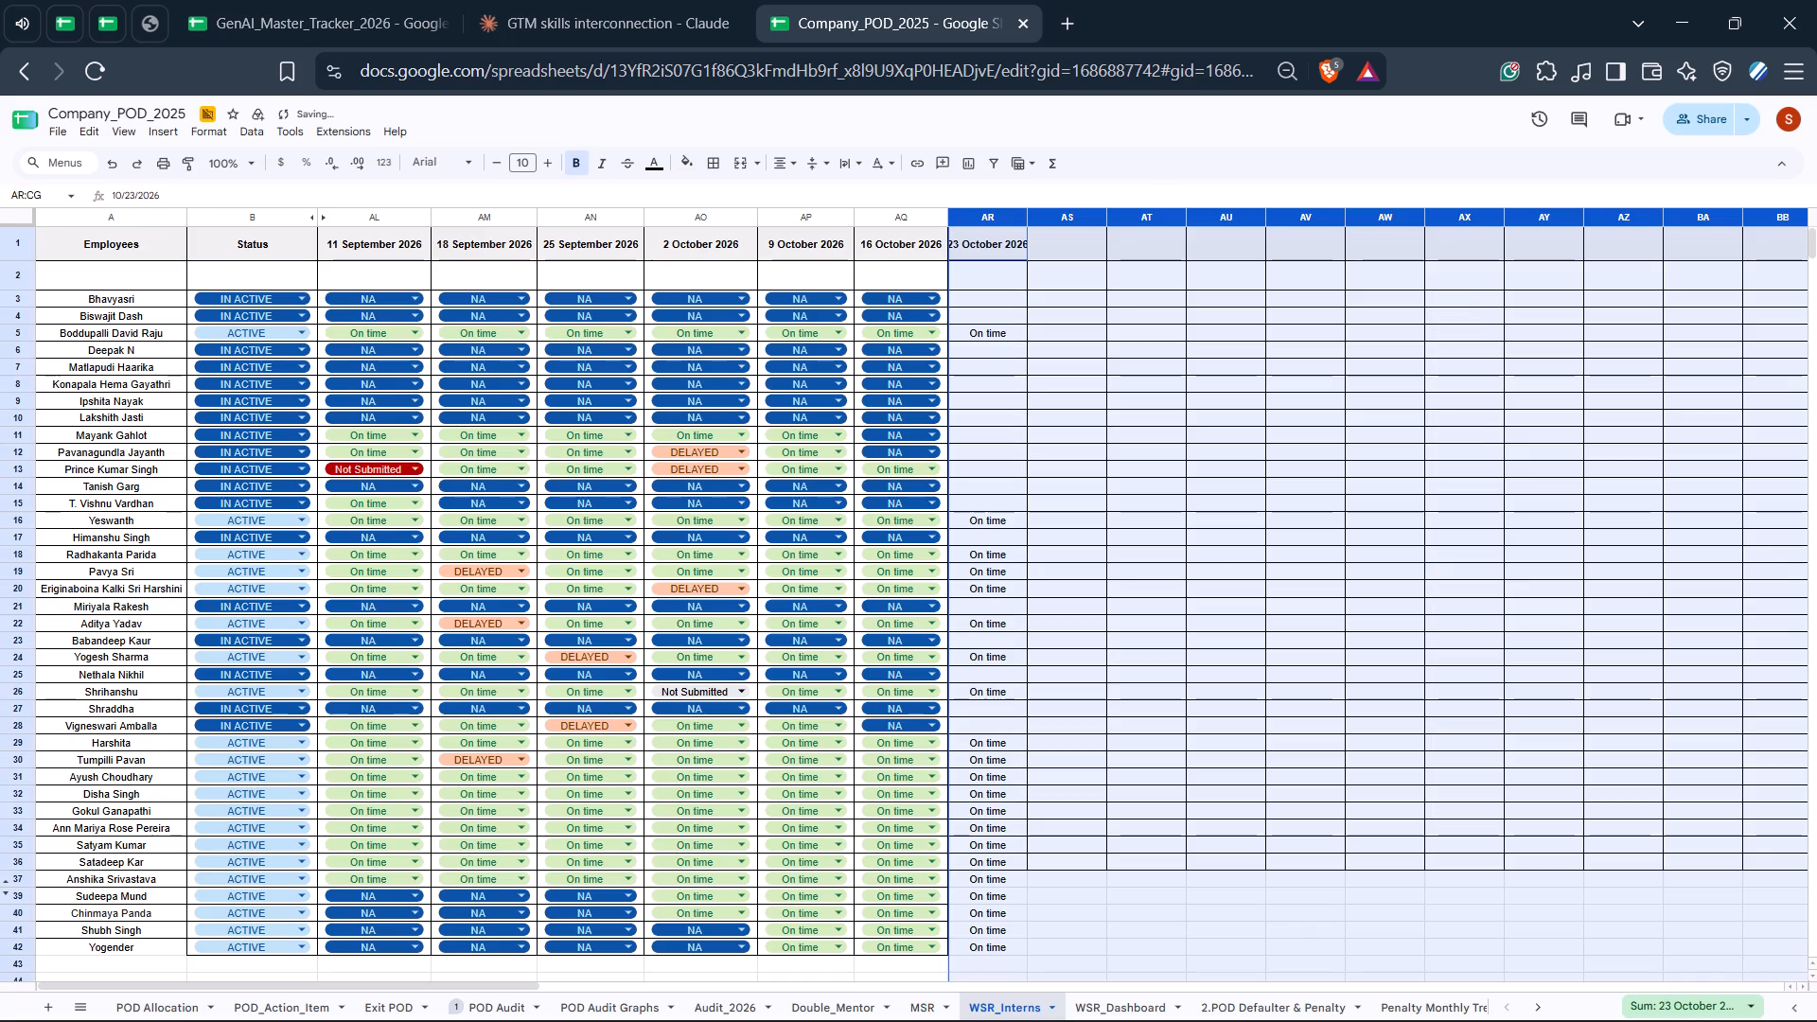
click(1110, 302)
Copy the "On time" dropdown cell AQ5 onto the 23 October 2026 cells in rows 5, 16, 18–20, 22, 24, 26 and 29–42.
scroll(1085, 268, right, 1)
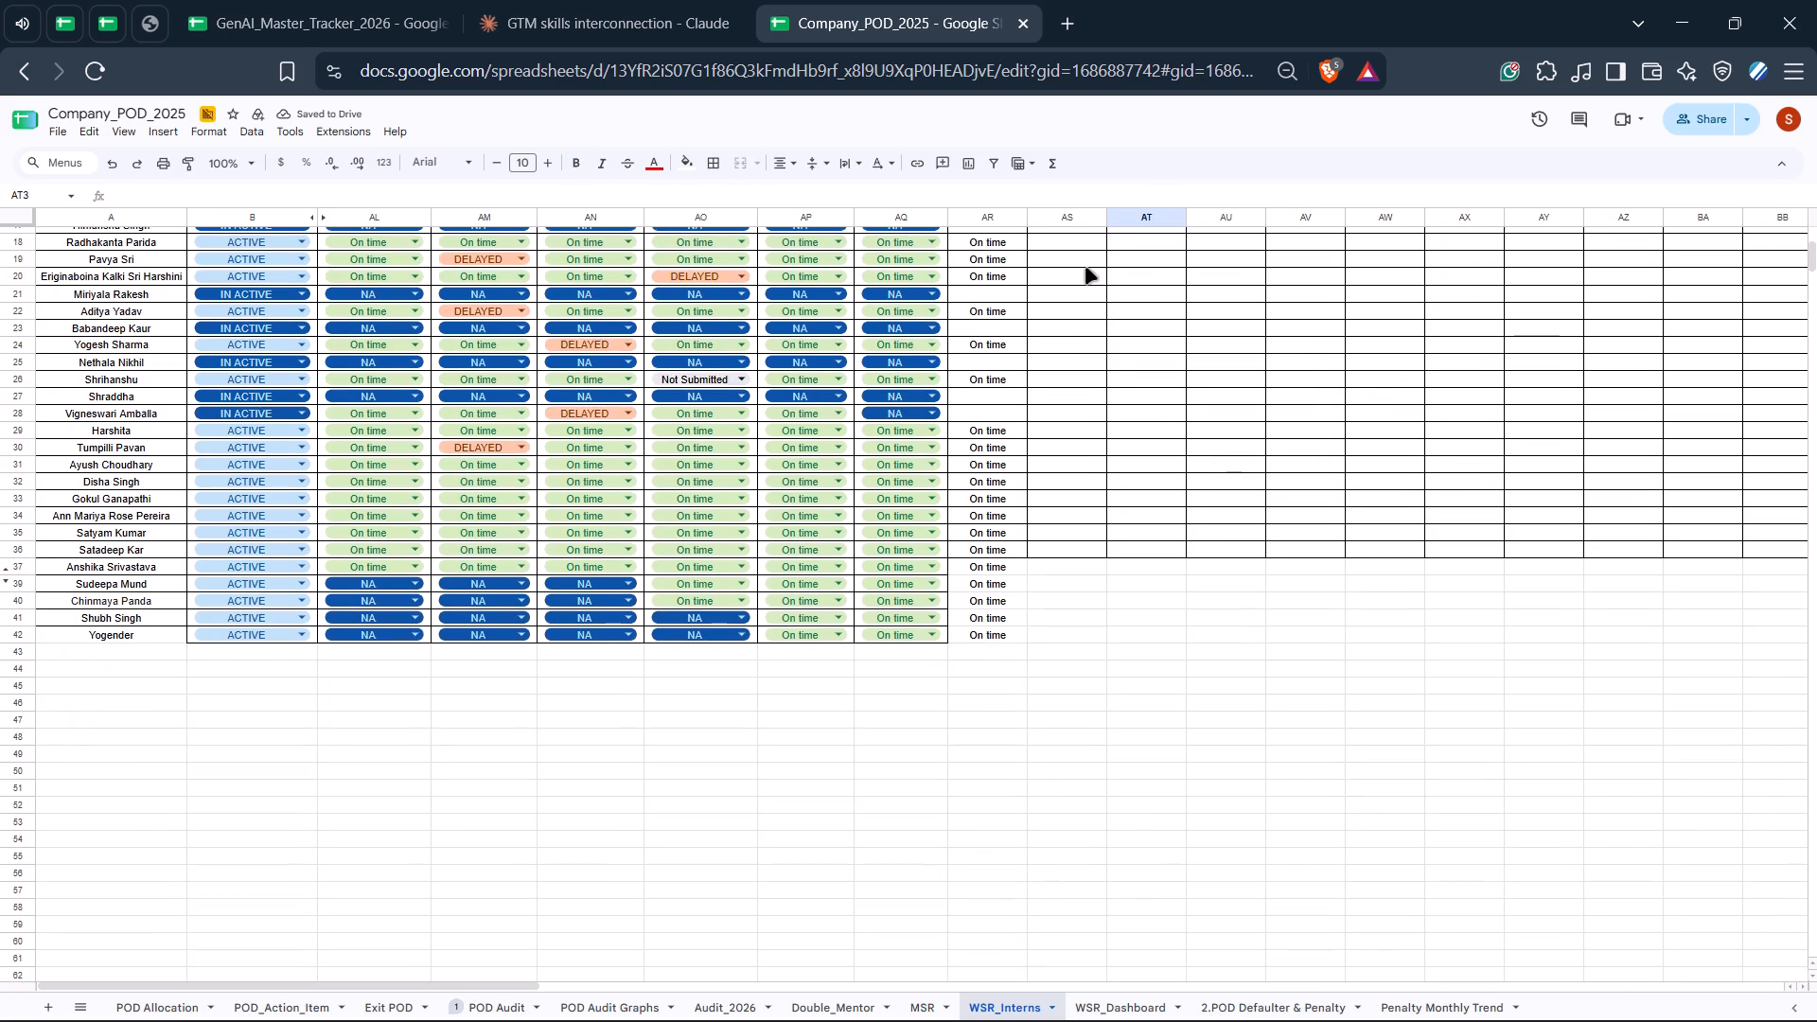
scroll(1085, 268, right, 1)
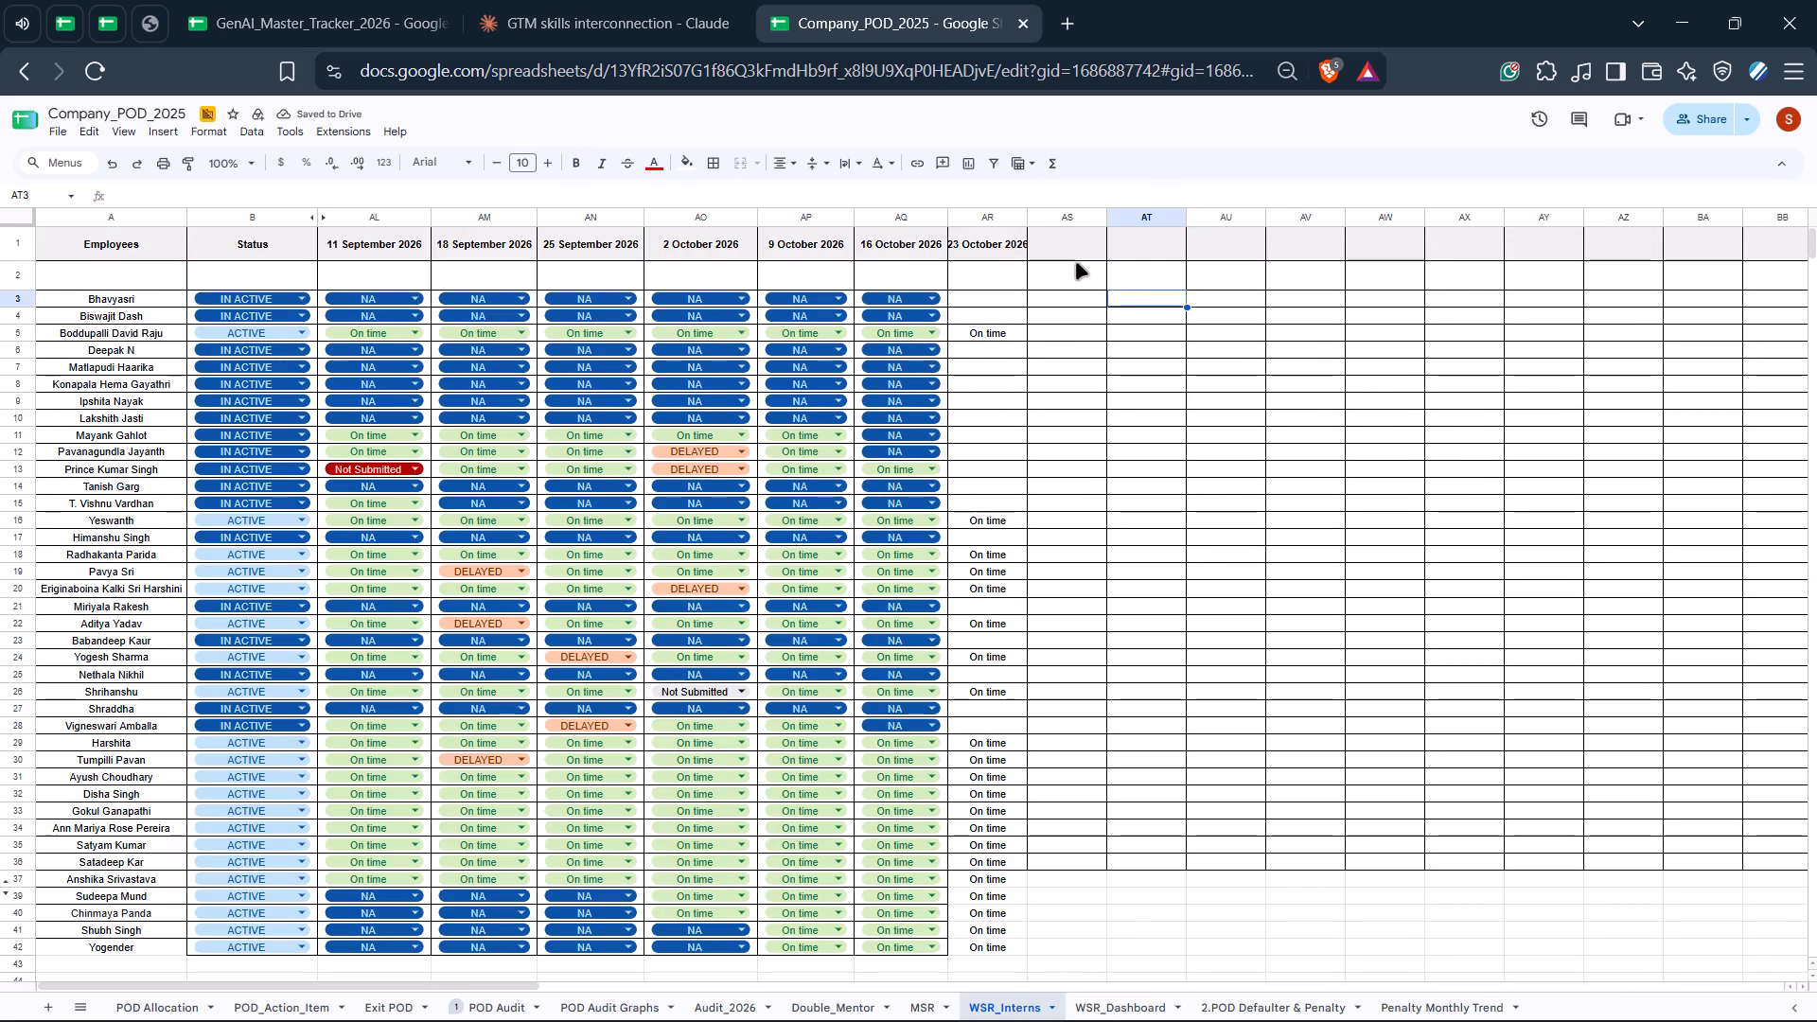
click(945, 333)
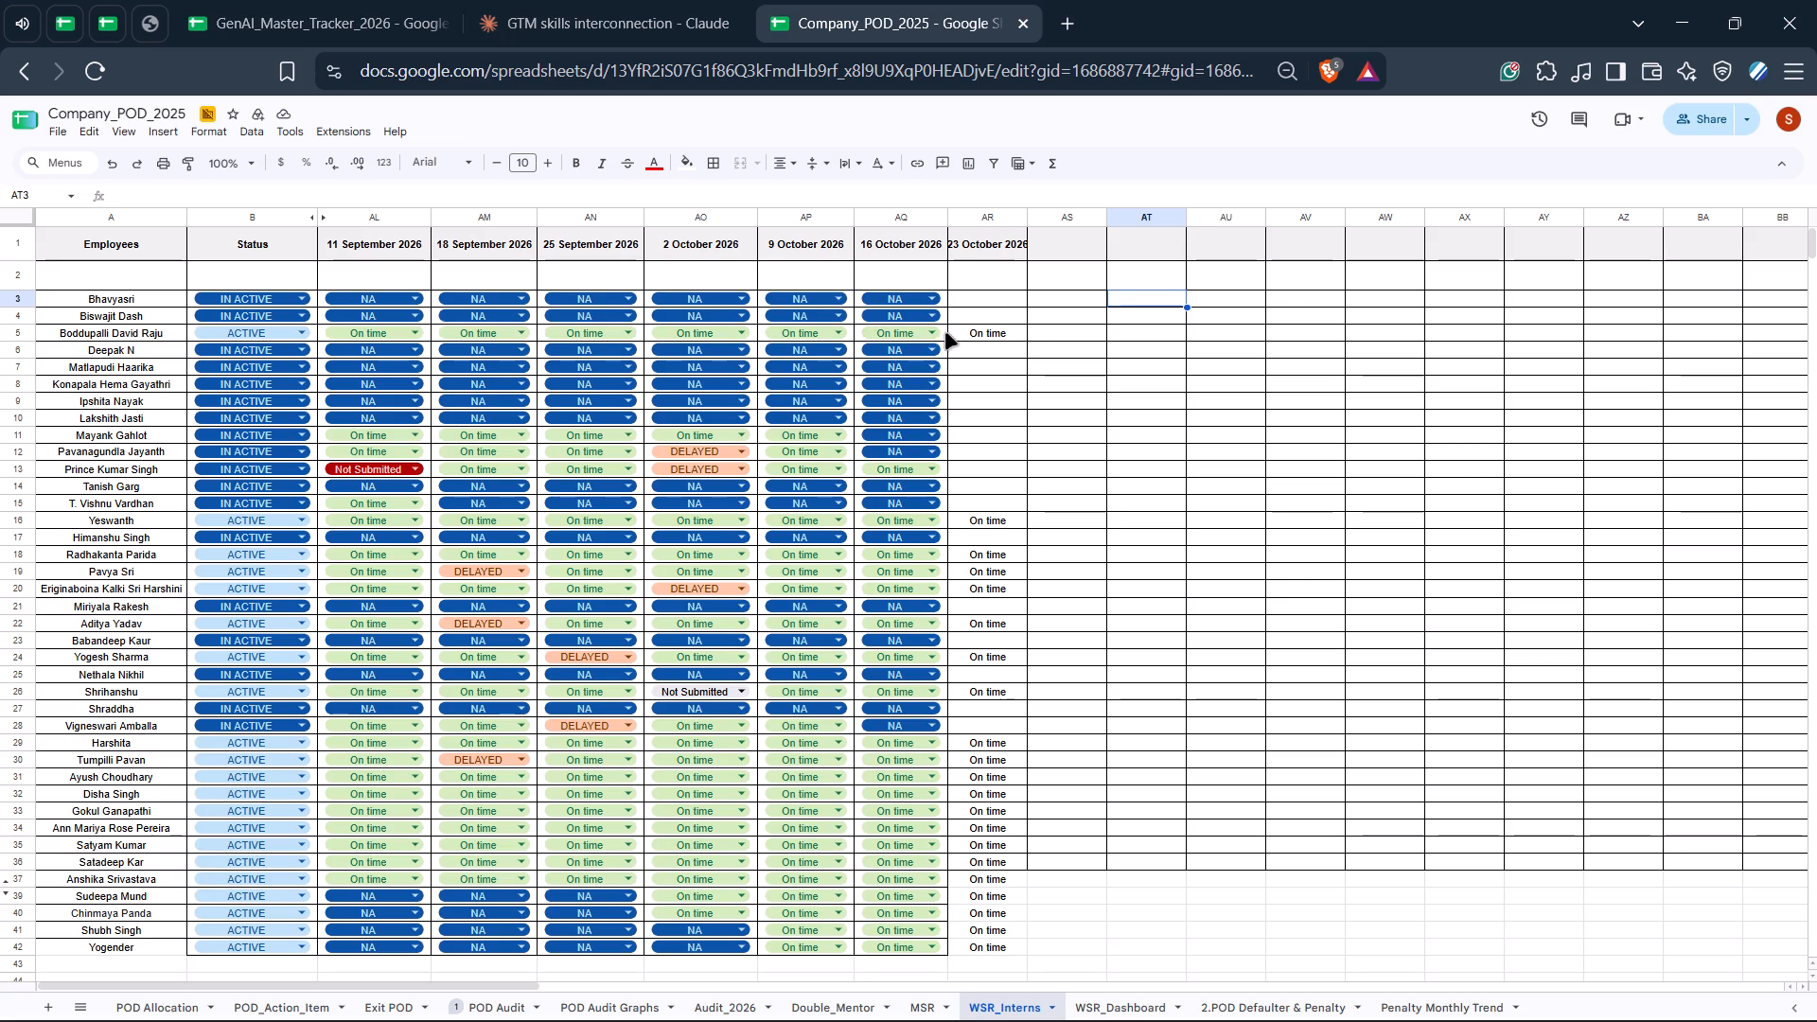
key(ctrl+c)
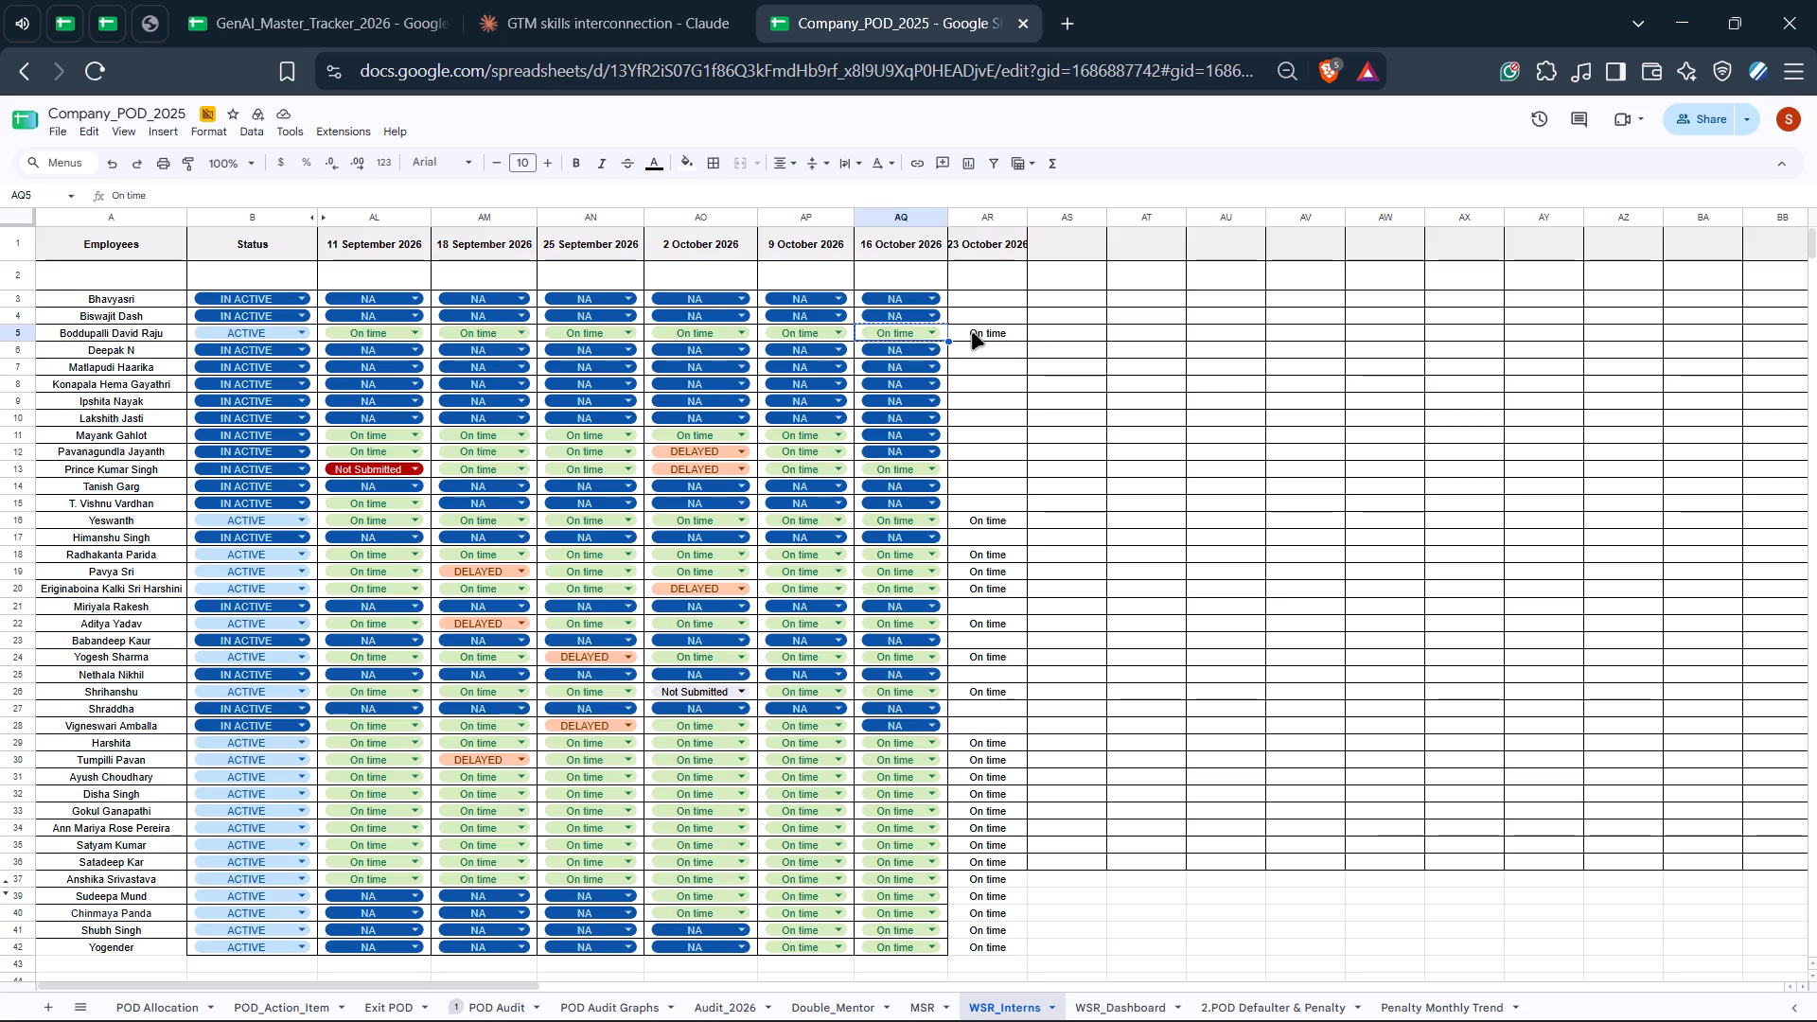
ctrl+click(972, 333)
ctrl+click(985, 518)
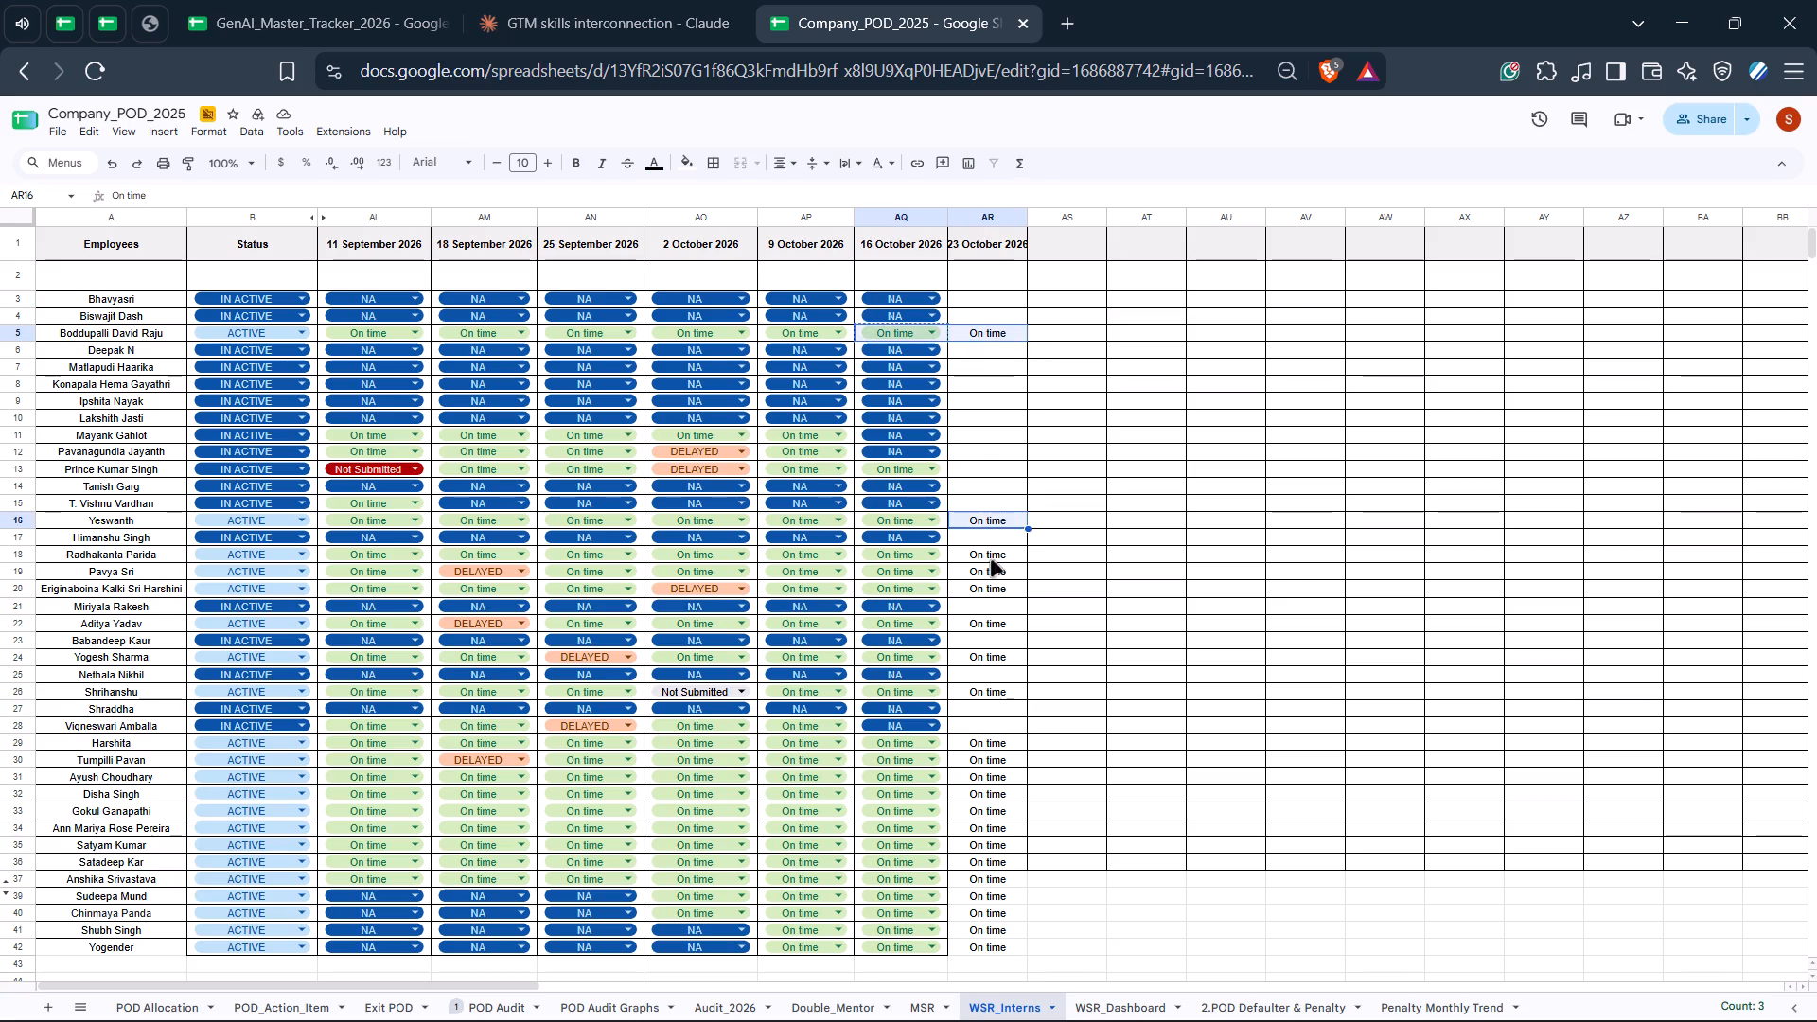
ctrl+click(999, 548)
ctrl+click(999, 569)
ctrl+click(1002, 587)
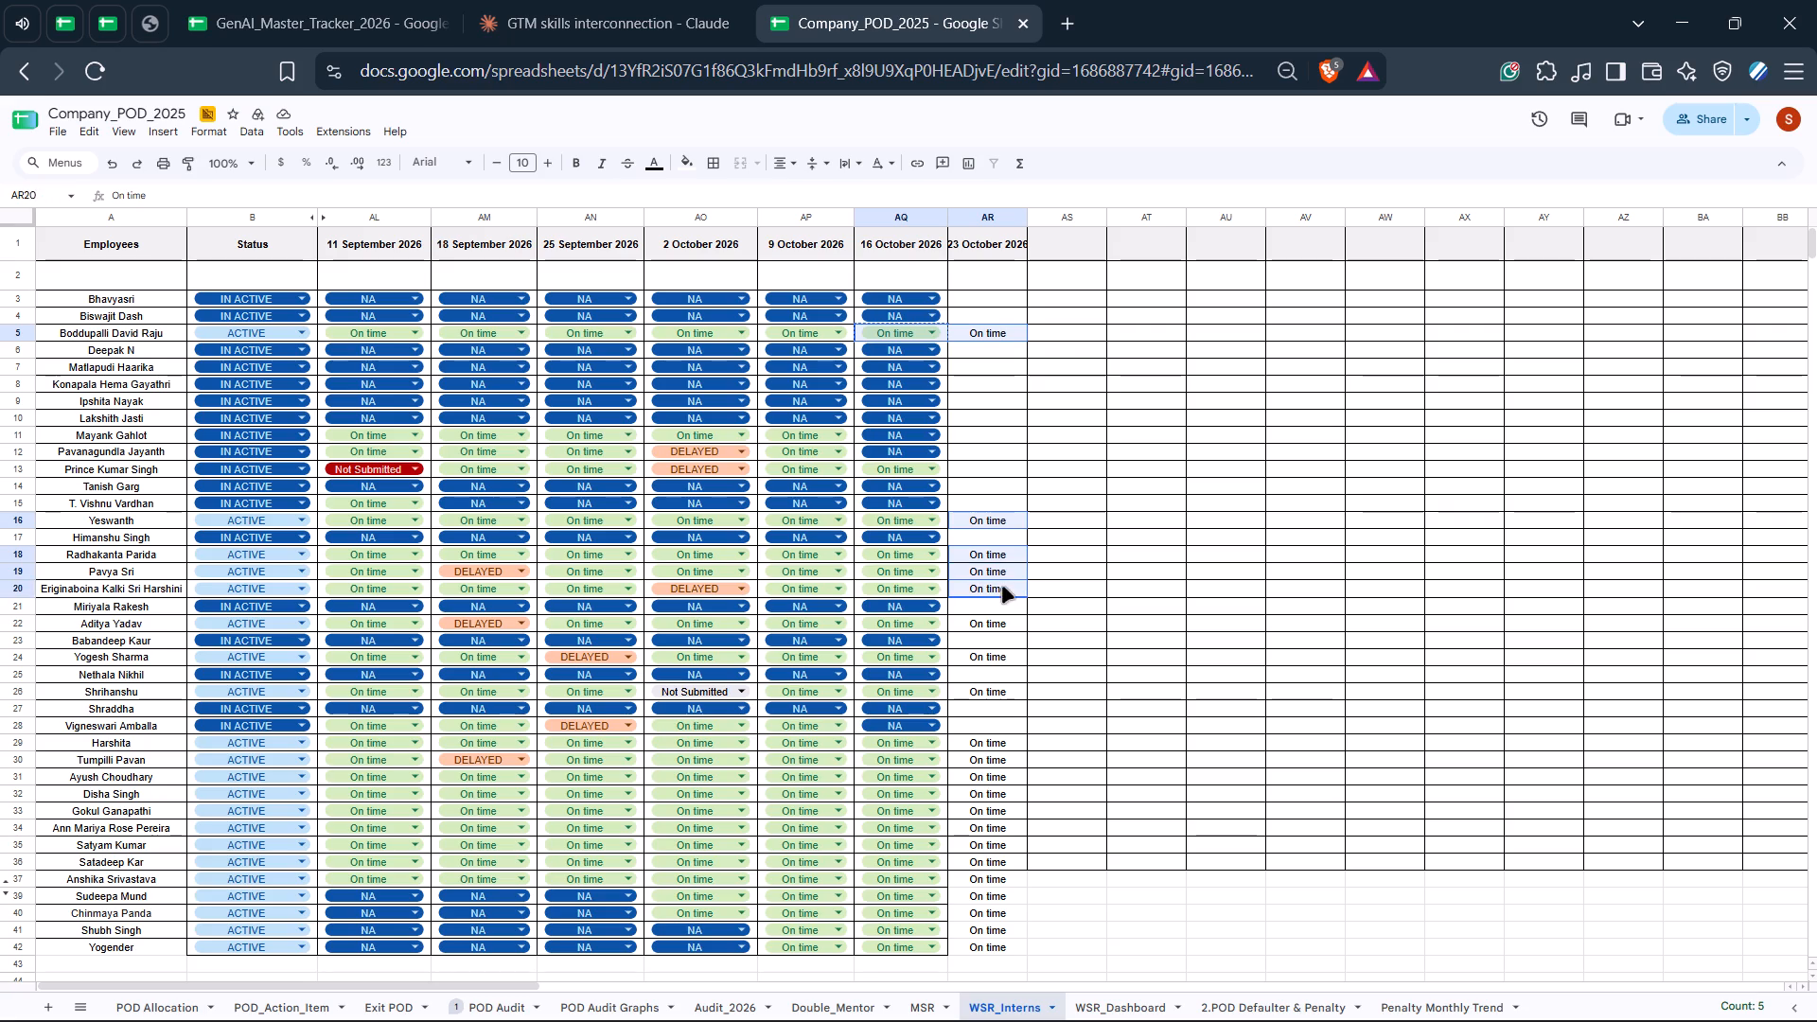
ctrl+click(1010, 628)
ctrl+click(1009, 658)
ctrl+click(1010, 692)
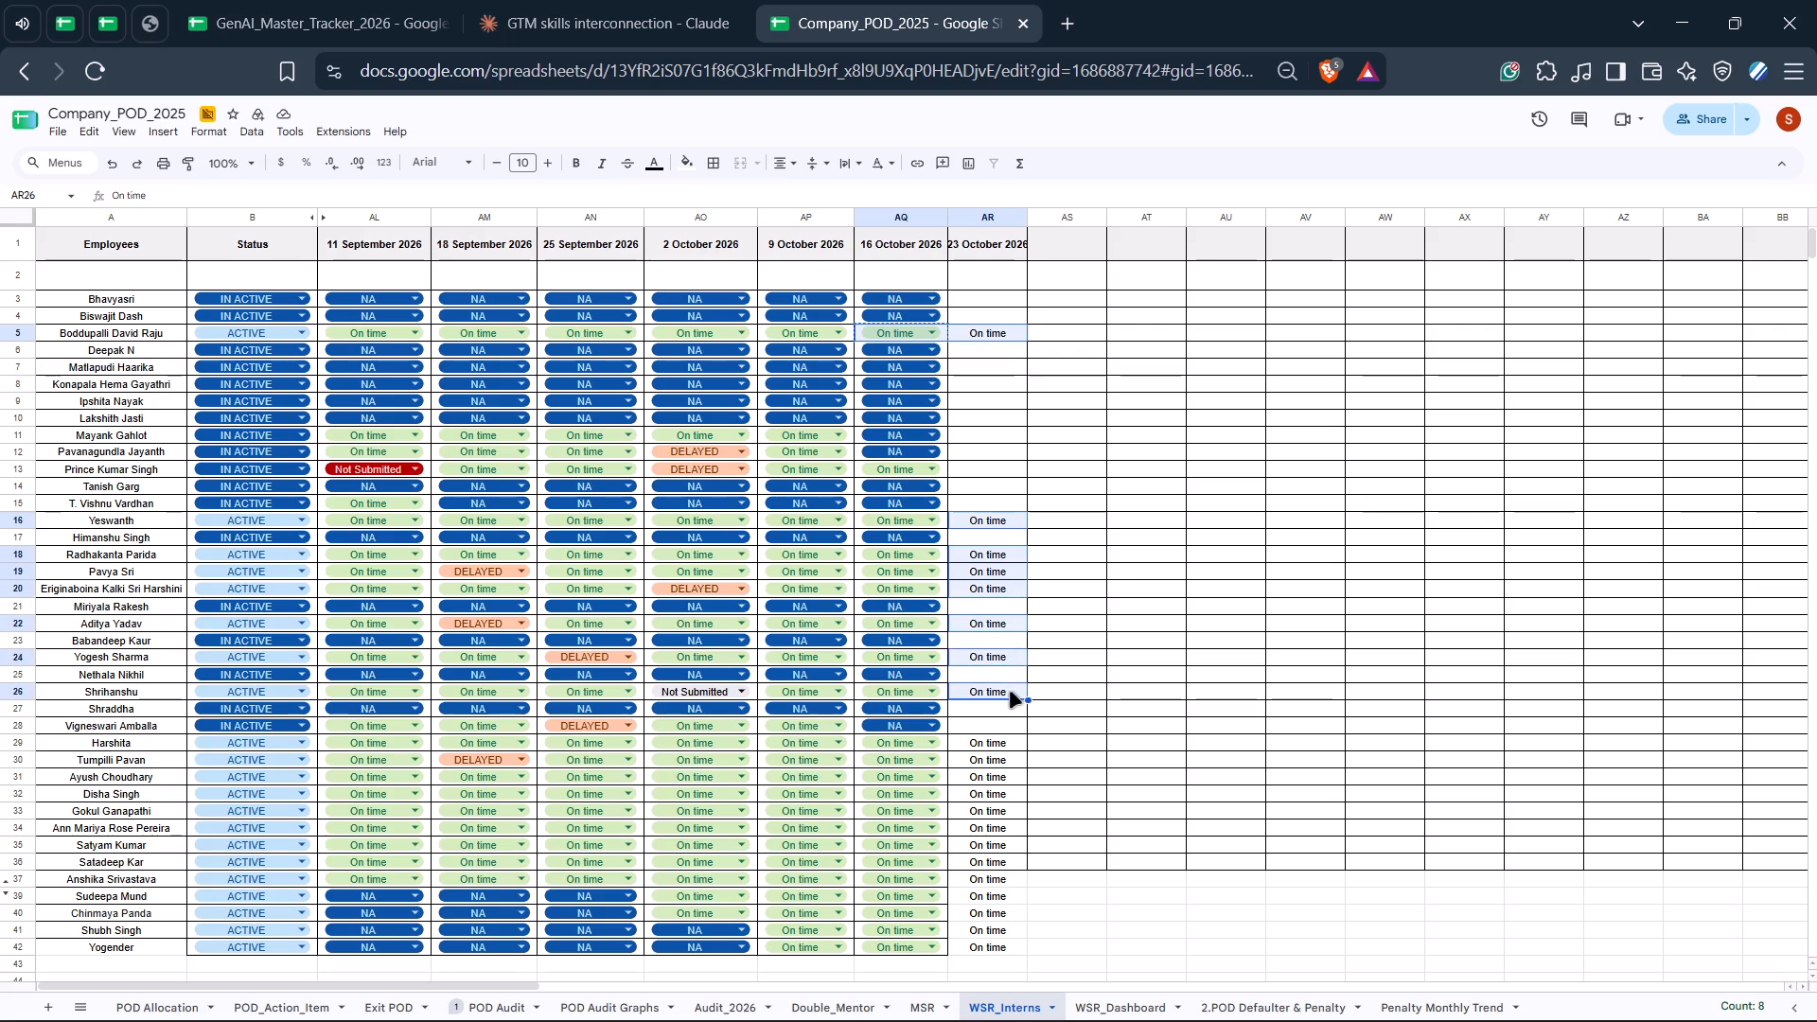
scroll(1119, 588, down, 2)
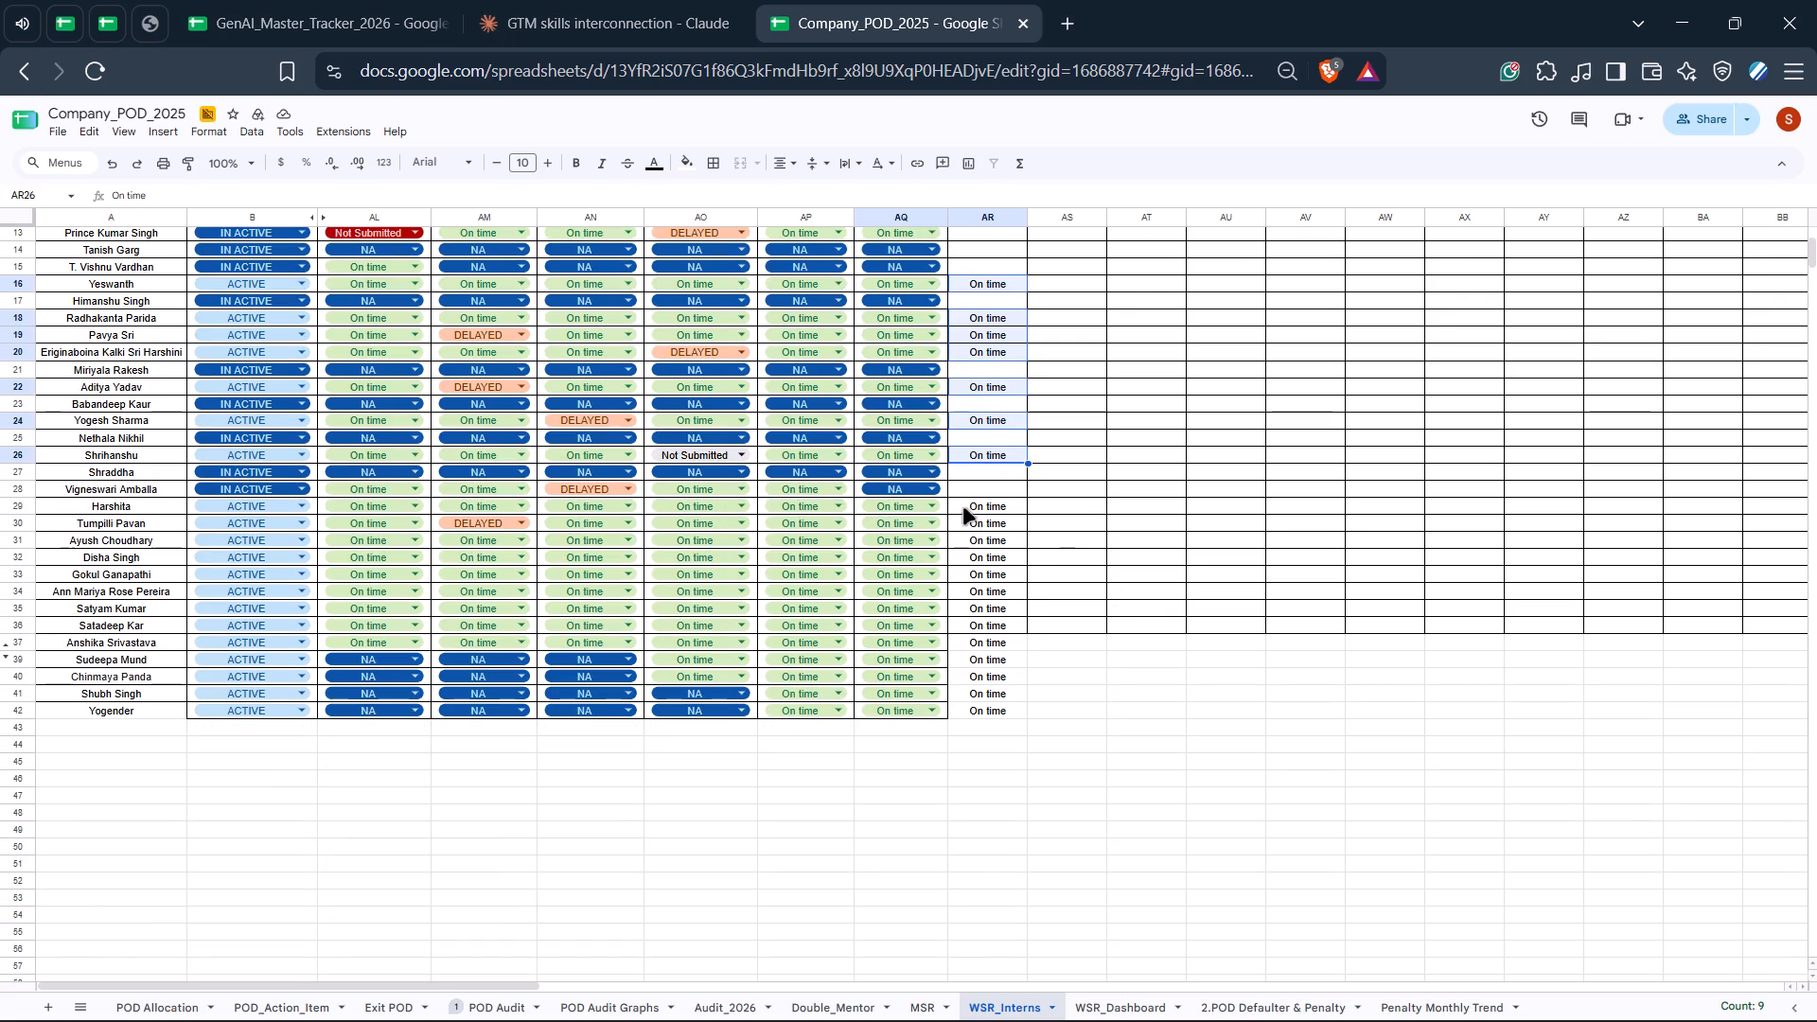
ctrl+drag(962, 504, 971, 705)
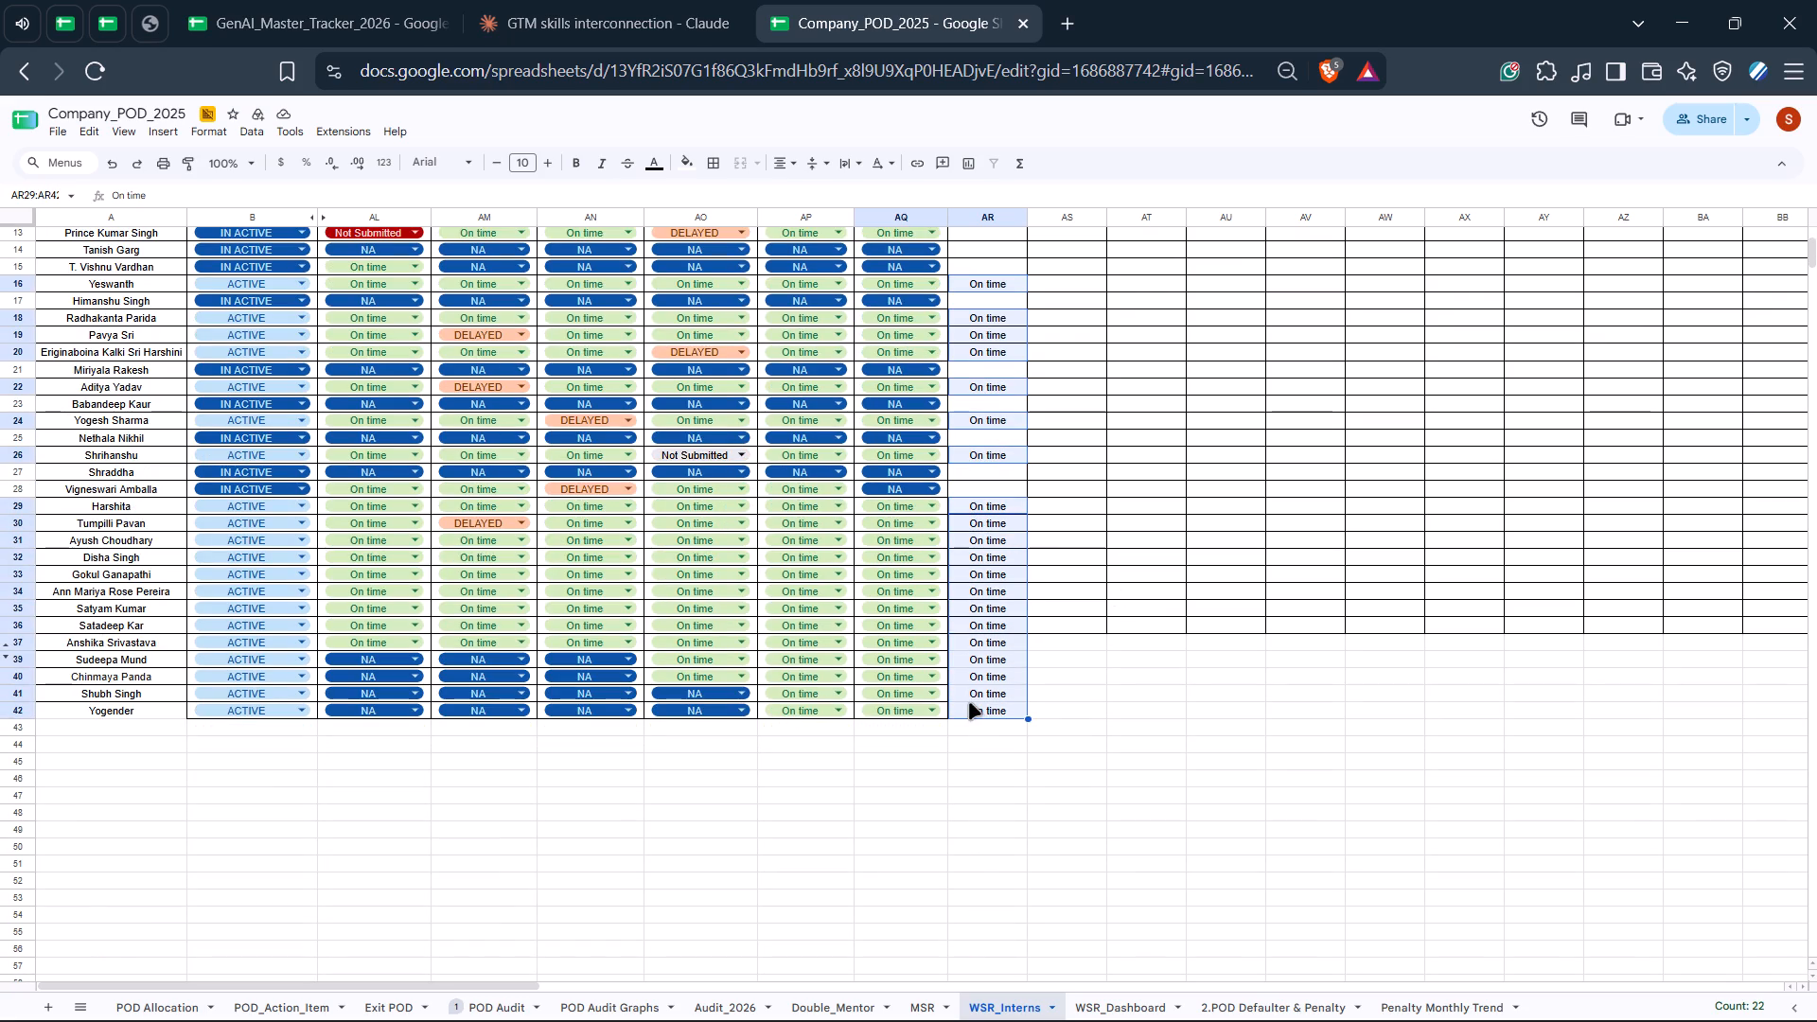
key(ctrl+v)
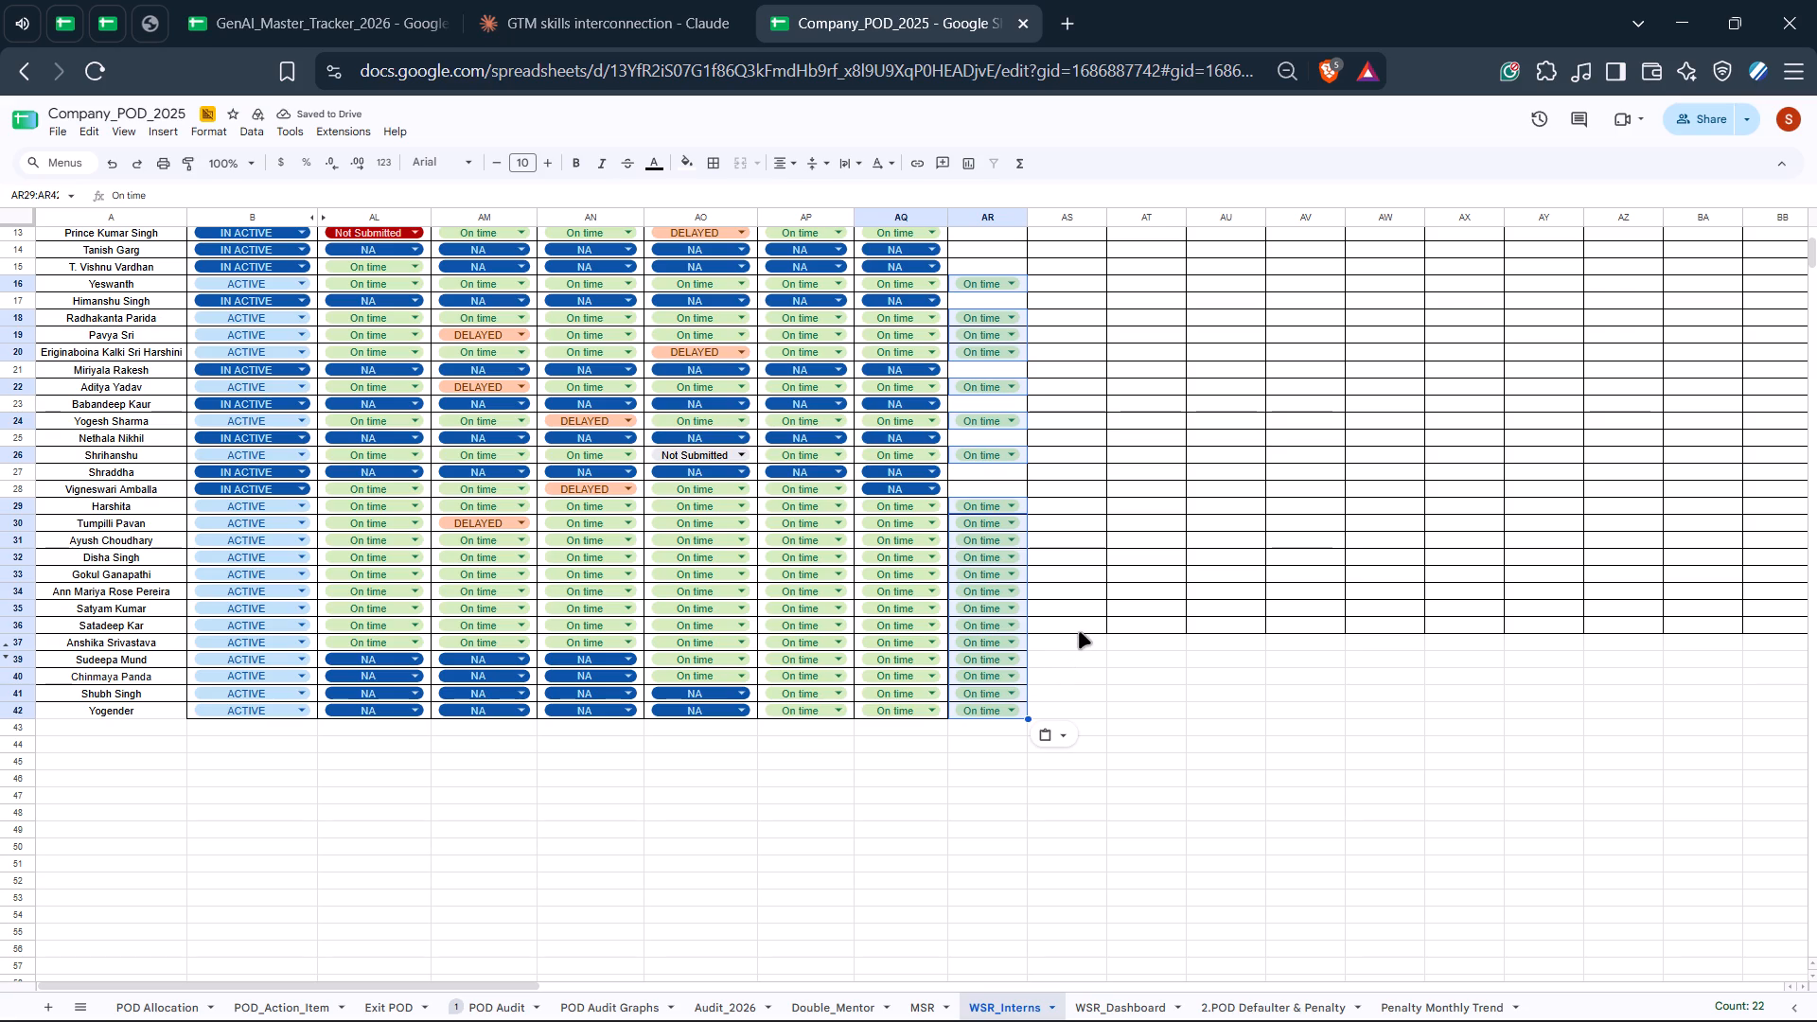
click(1103, 646)
Check the WSR submission trend chart and the 23 October 2026 entries against the previous week, including rows 5 and 16.
scroll(1175, 616, left, 14)
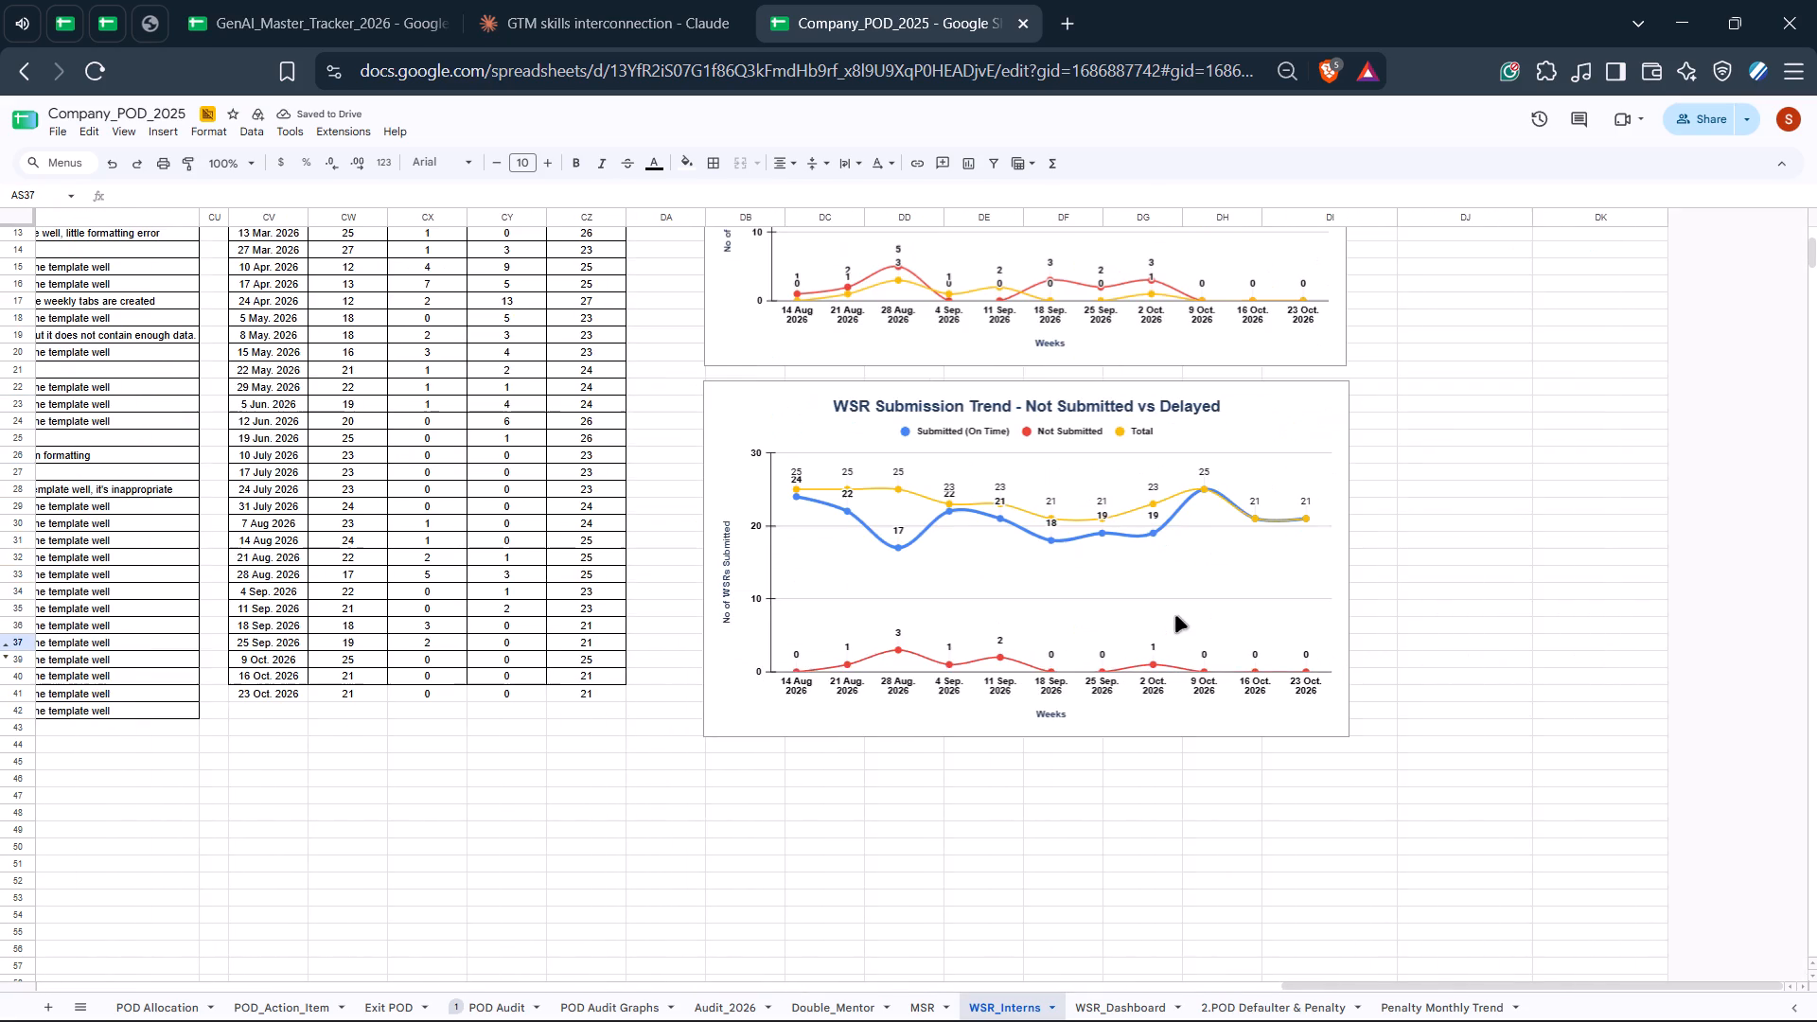
scroll(1337, 592, right, 20)
scroll(1337, 592, right, 1)
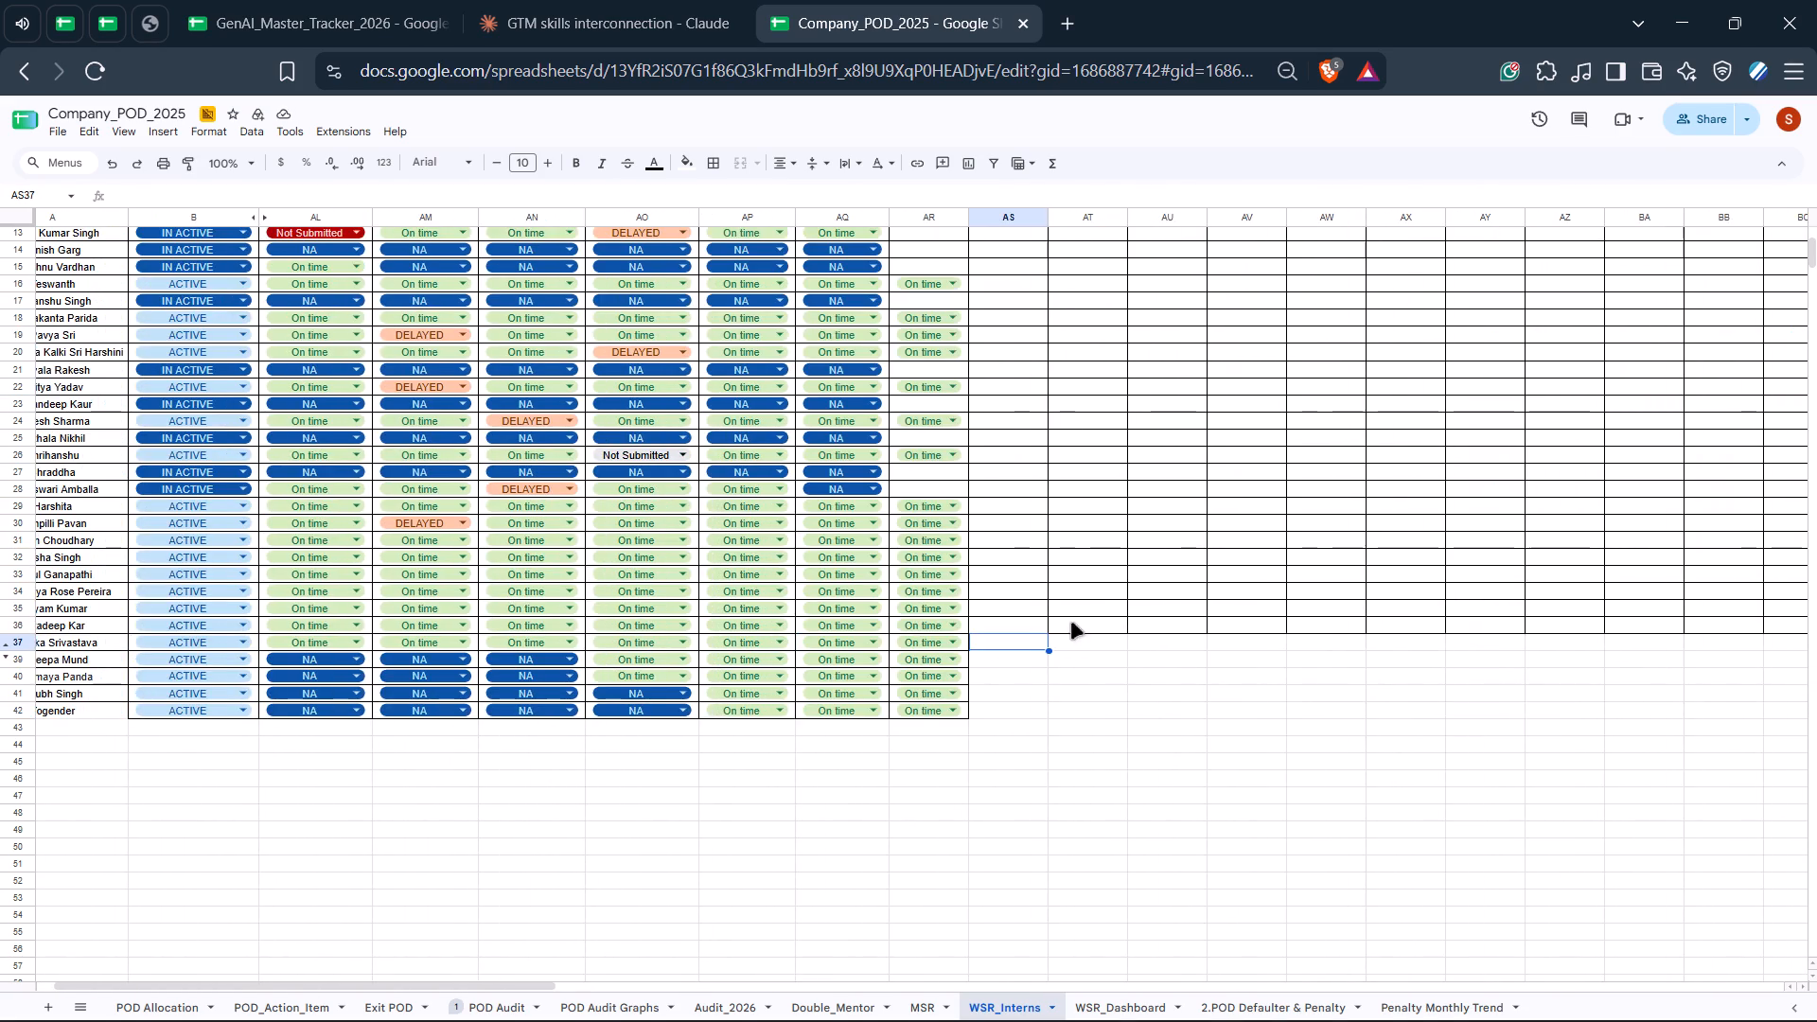
scroll(1208, 523, up, 2)
scroll(1099, 405, up, 1)
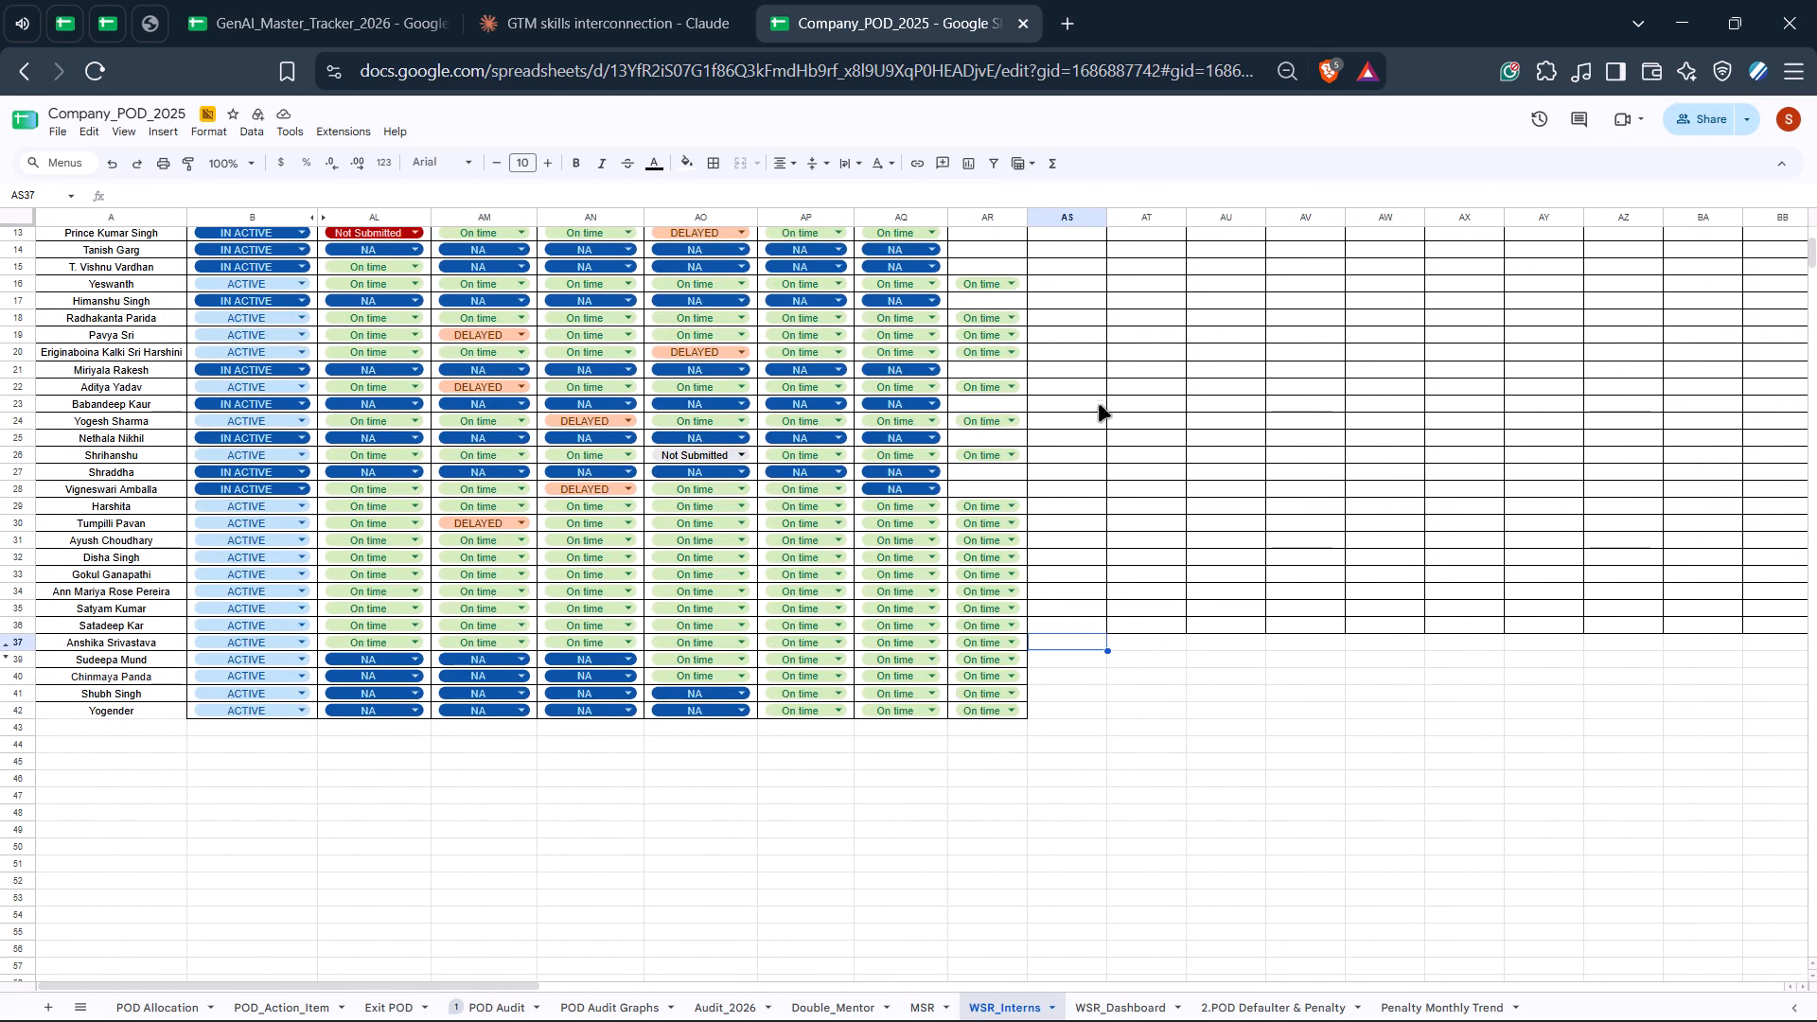
scroll(1099, 405, up, 1)
scroll(905, 315, up, 3)
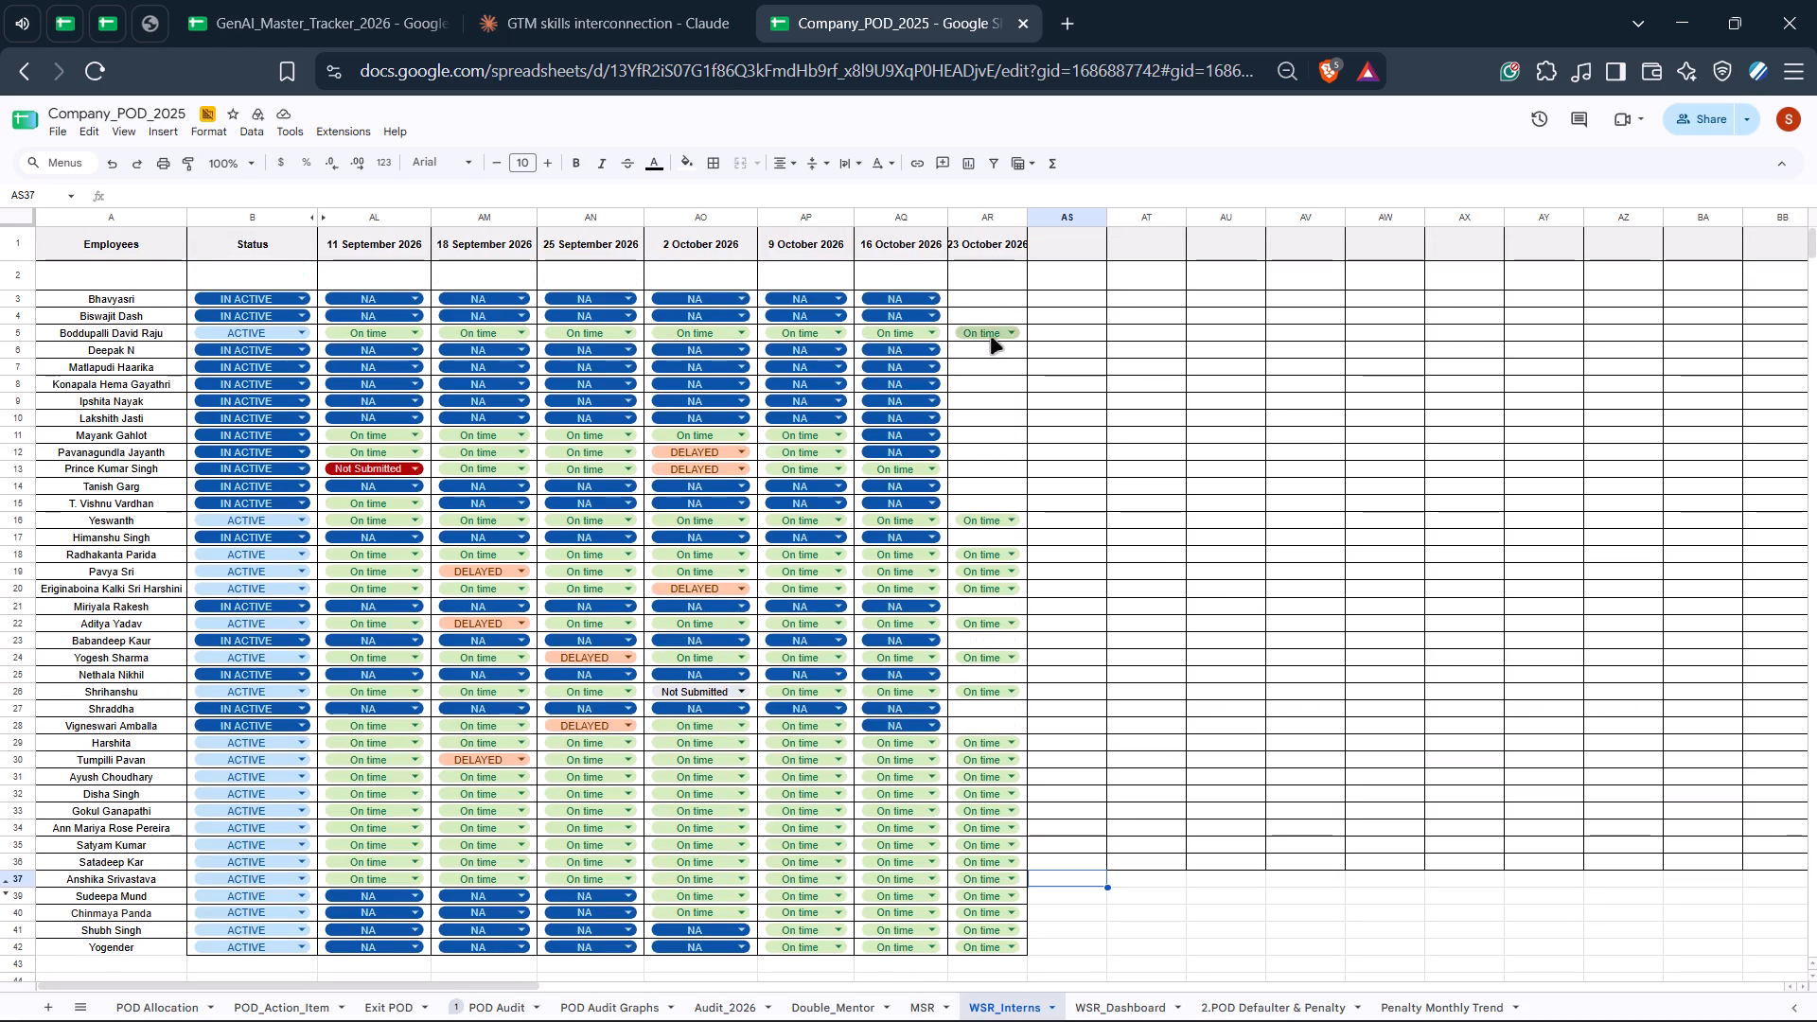
click(1024, 336)
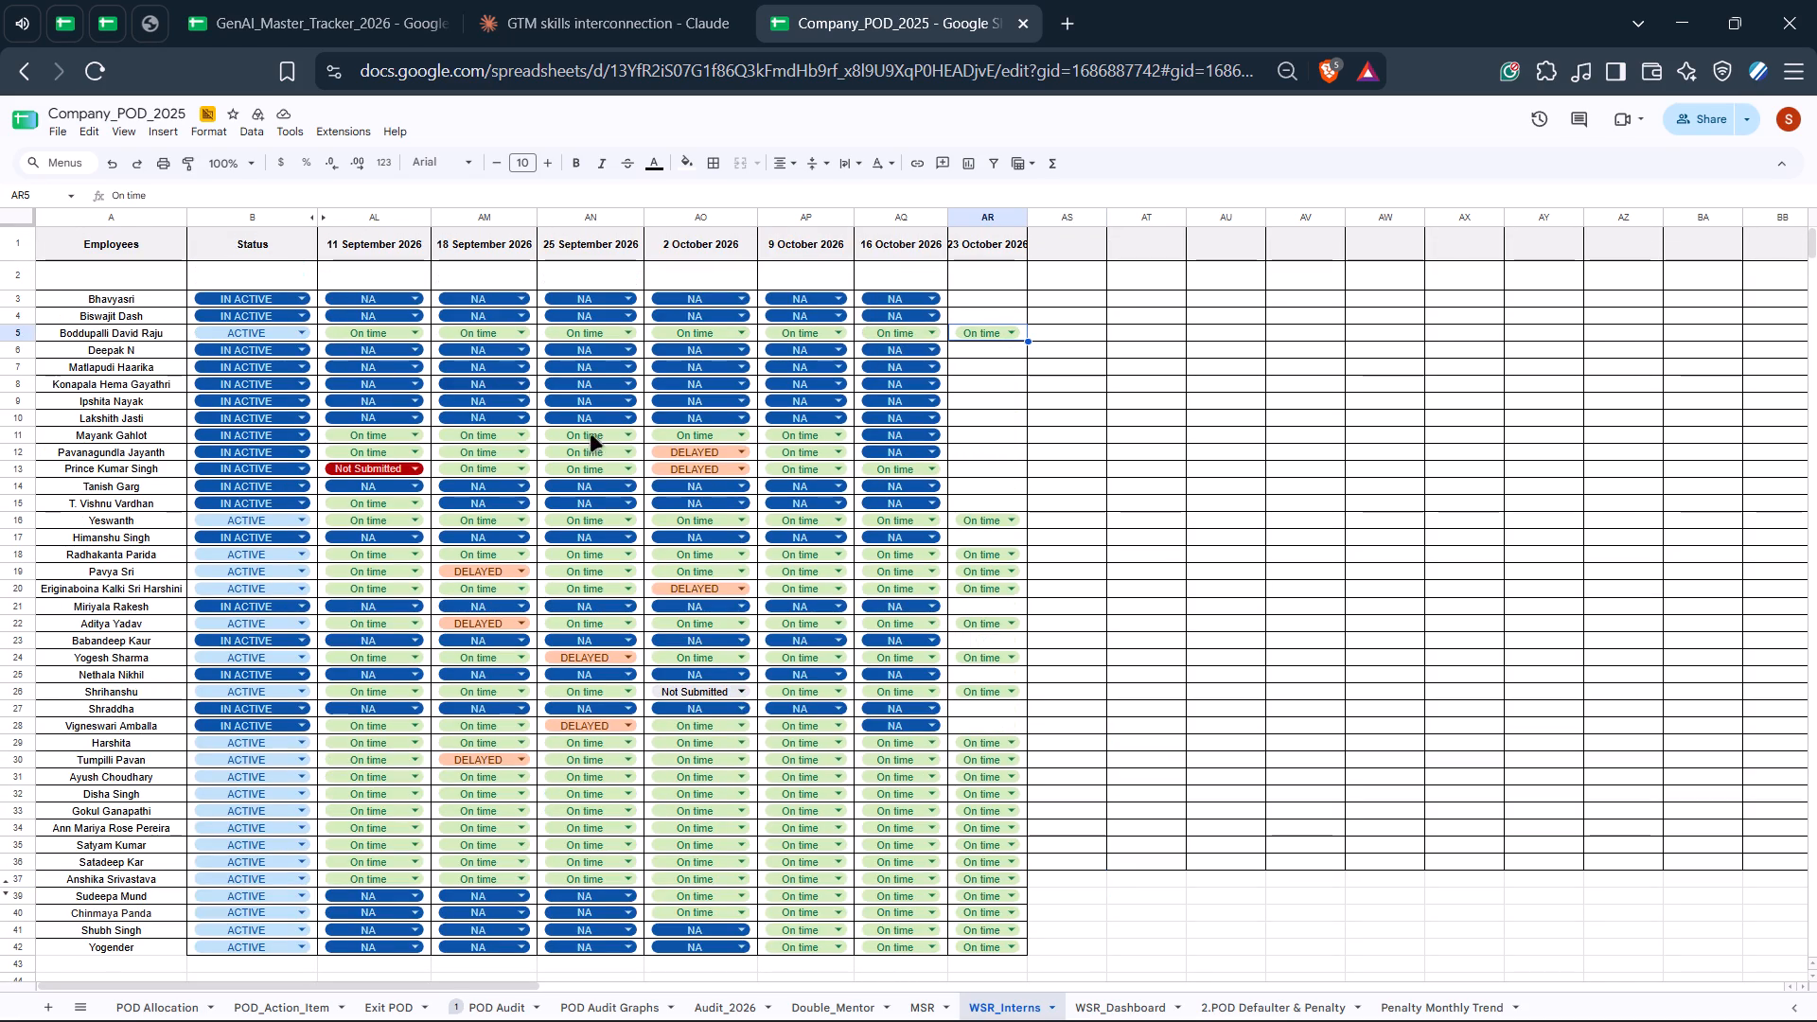
click(948, 525)
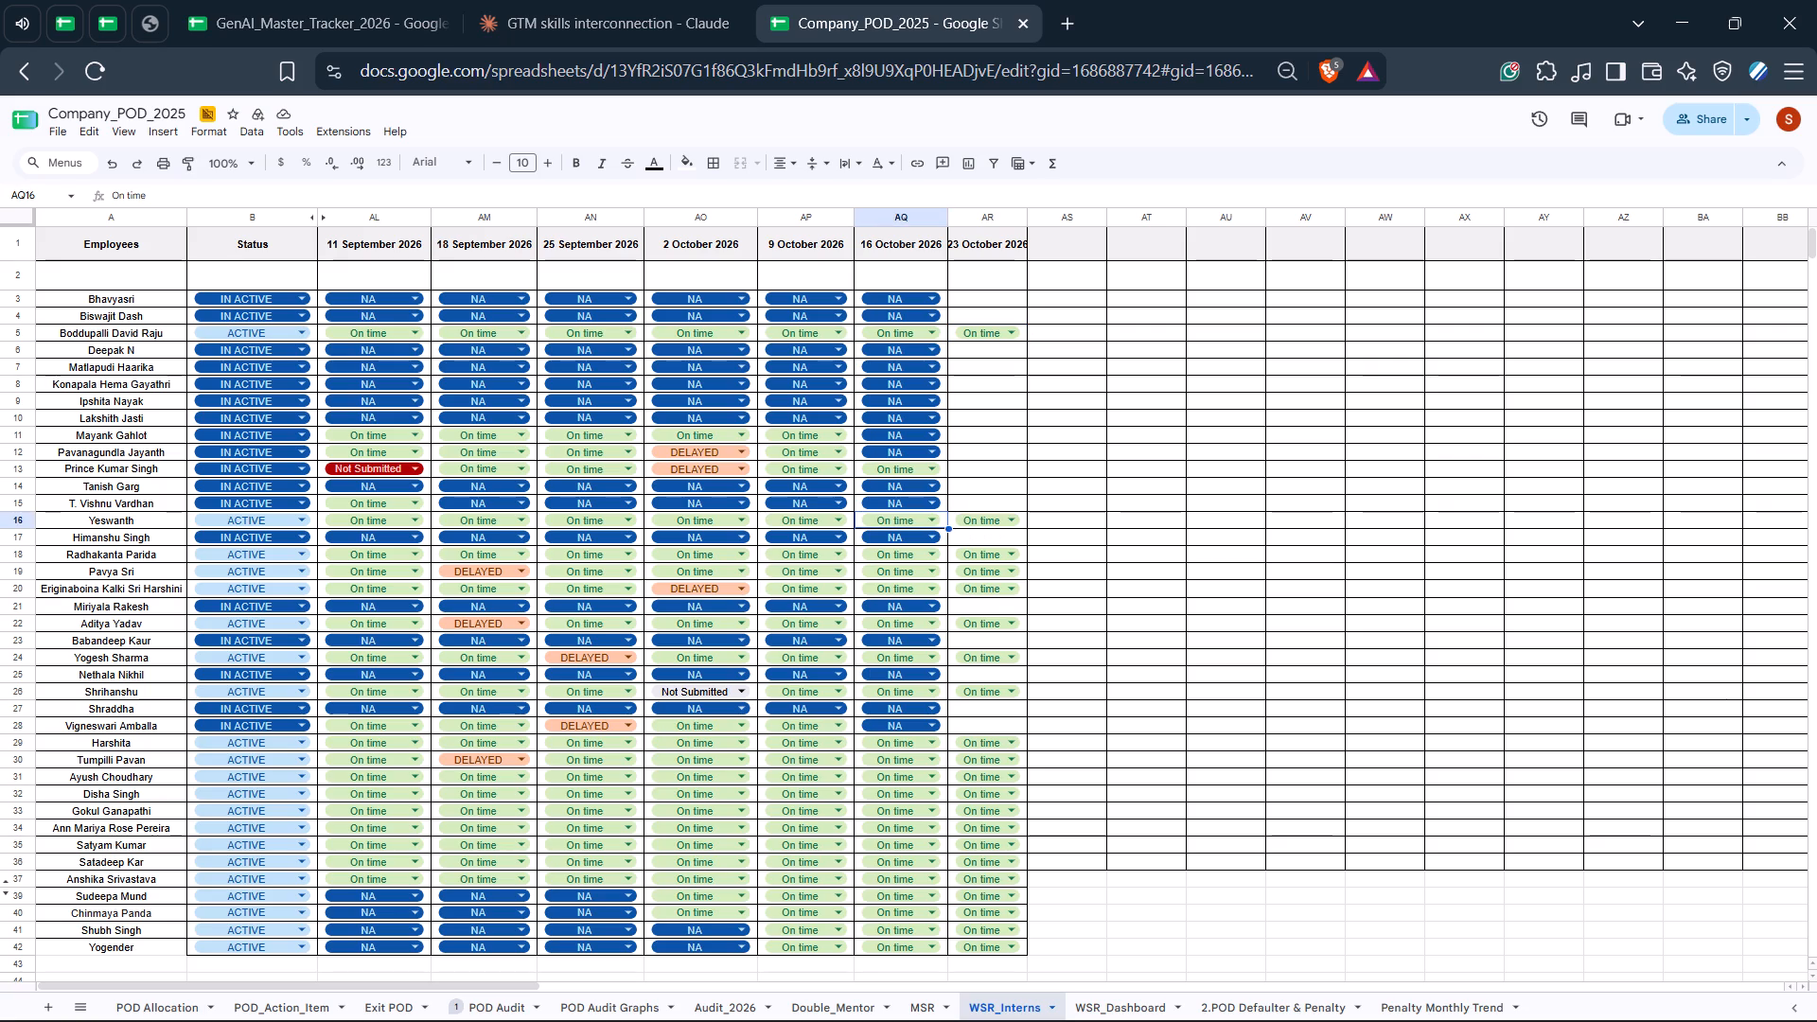
click(953, 525)
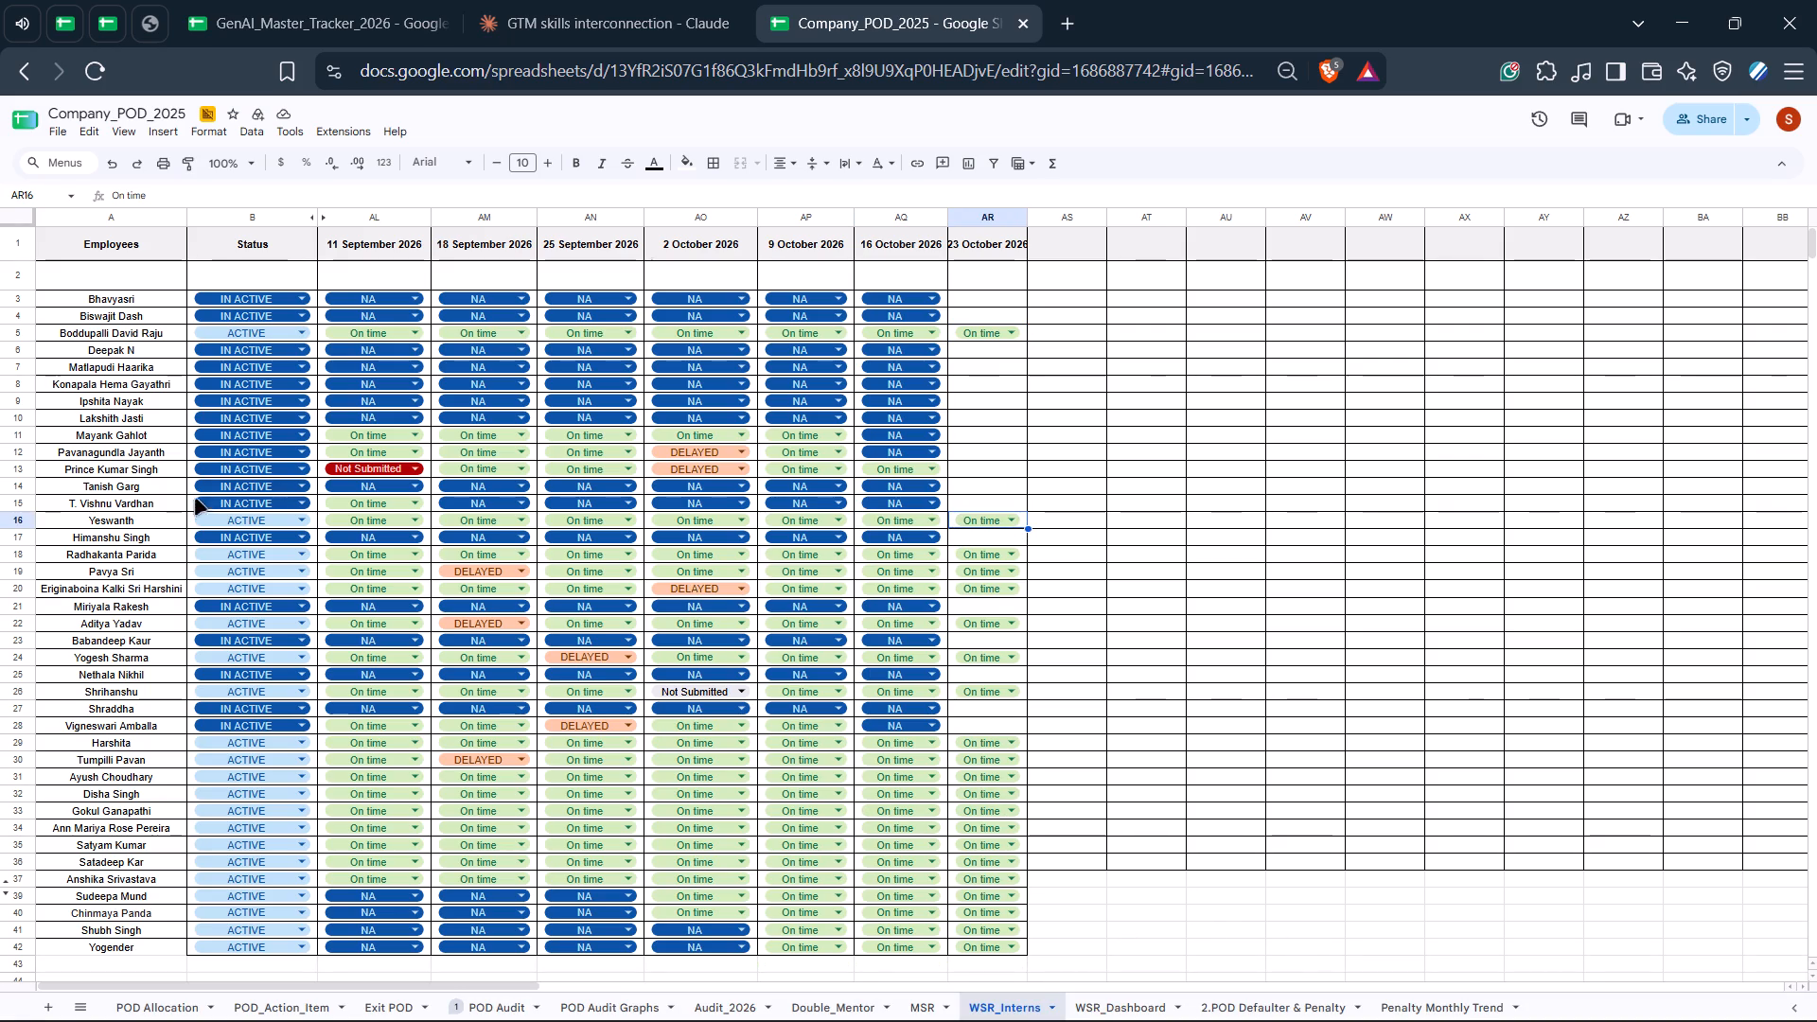
Open the Status choices for the employee in row 16.
scroll(288, 515, right, 1)
click(288, 517)
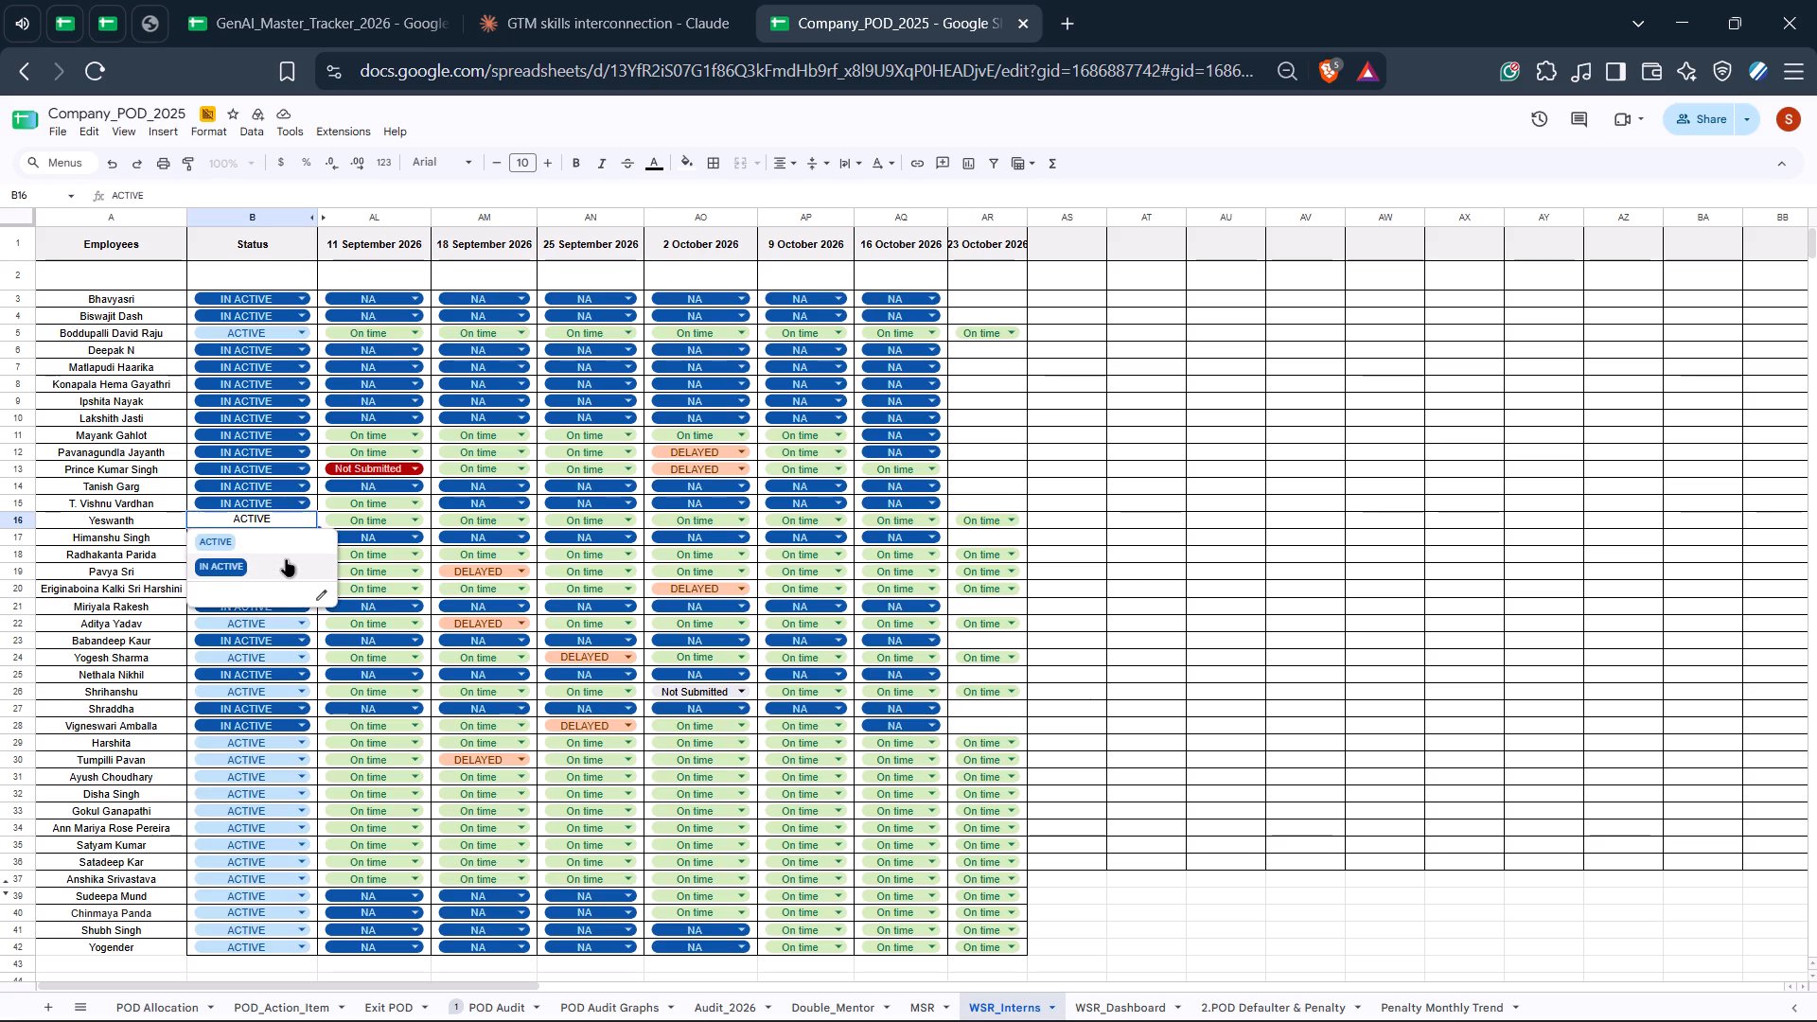
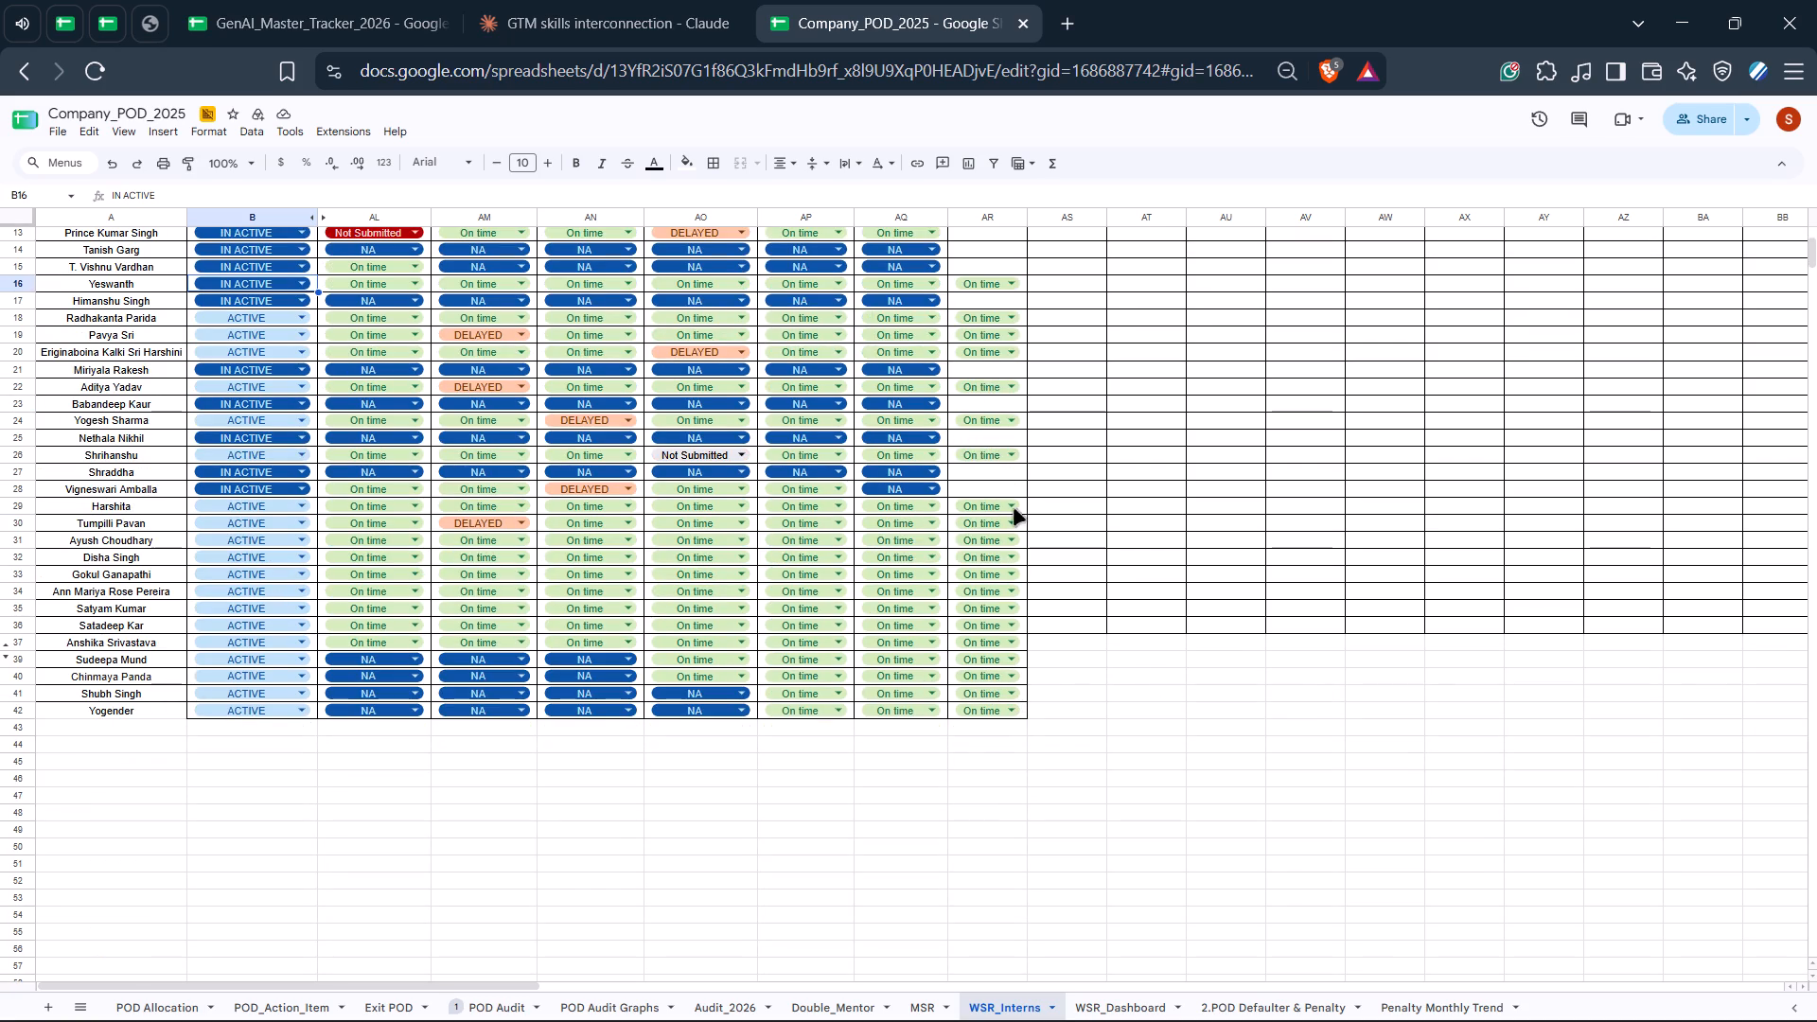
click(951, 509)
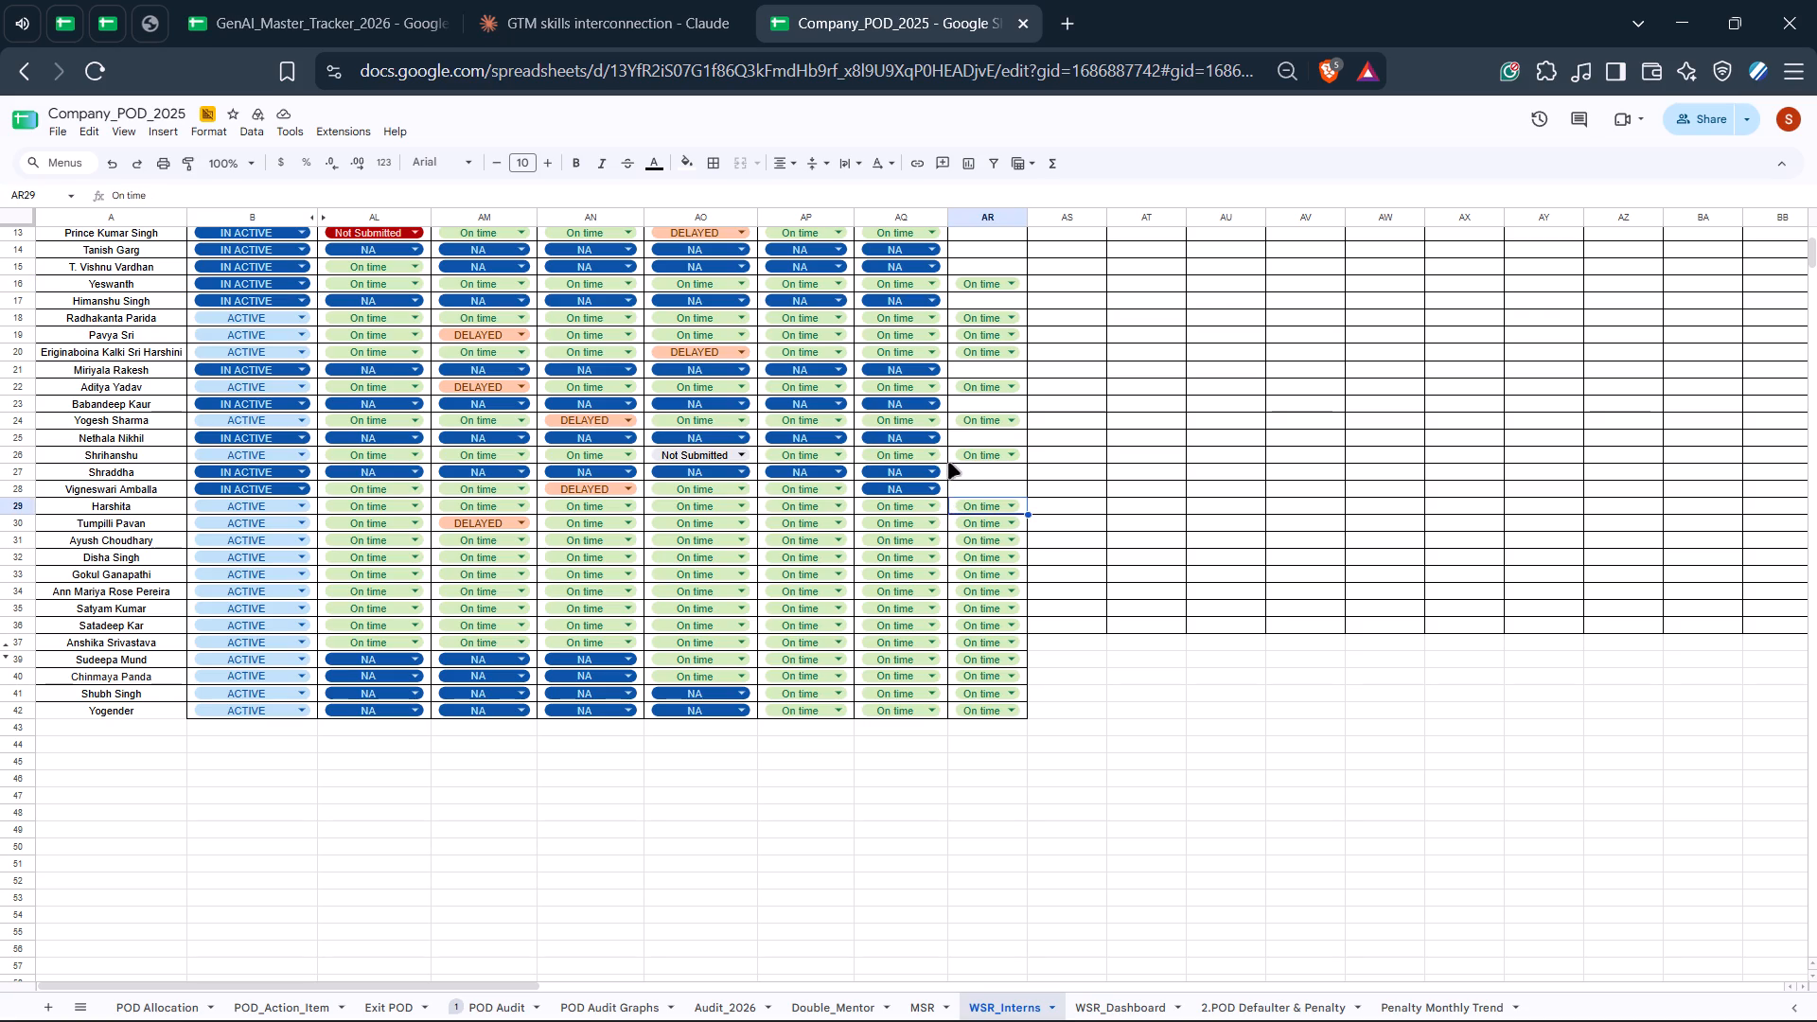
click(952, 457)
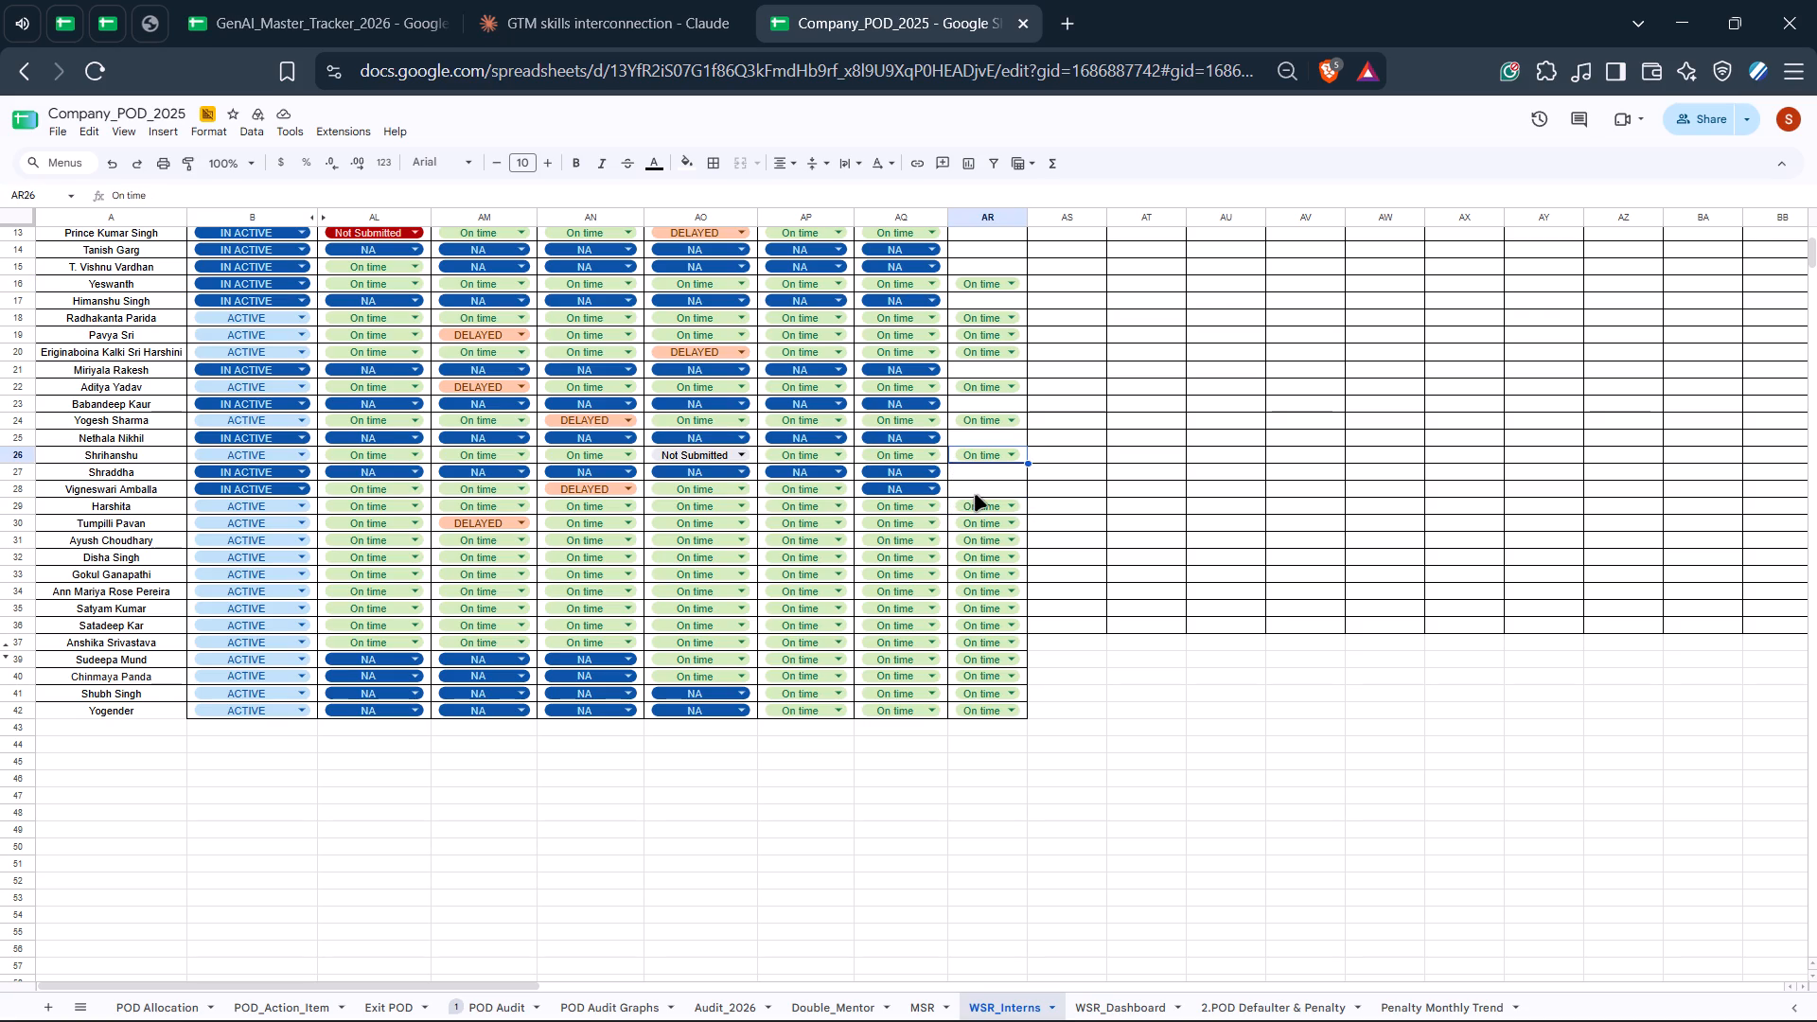
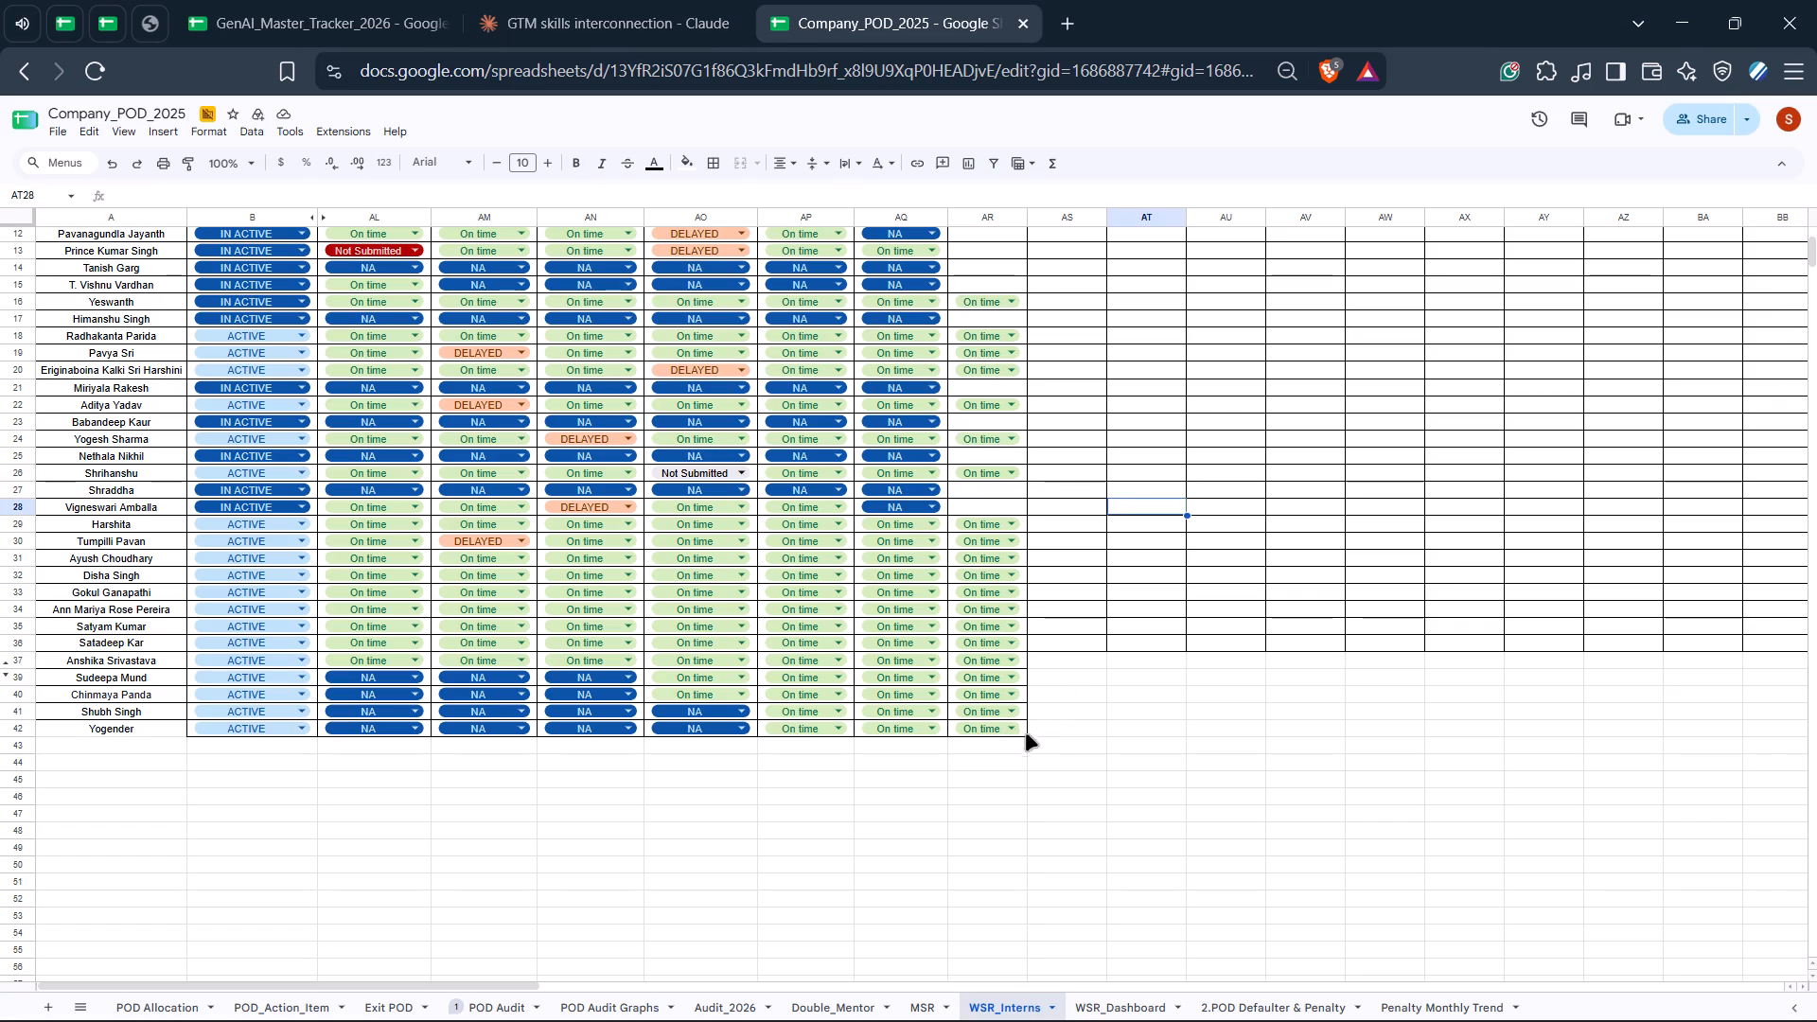
Select all the On time cells in the 23 October 2026 column together to check their count, then clear the selection.
drag(1023, 728, 1023, 523)
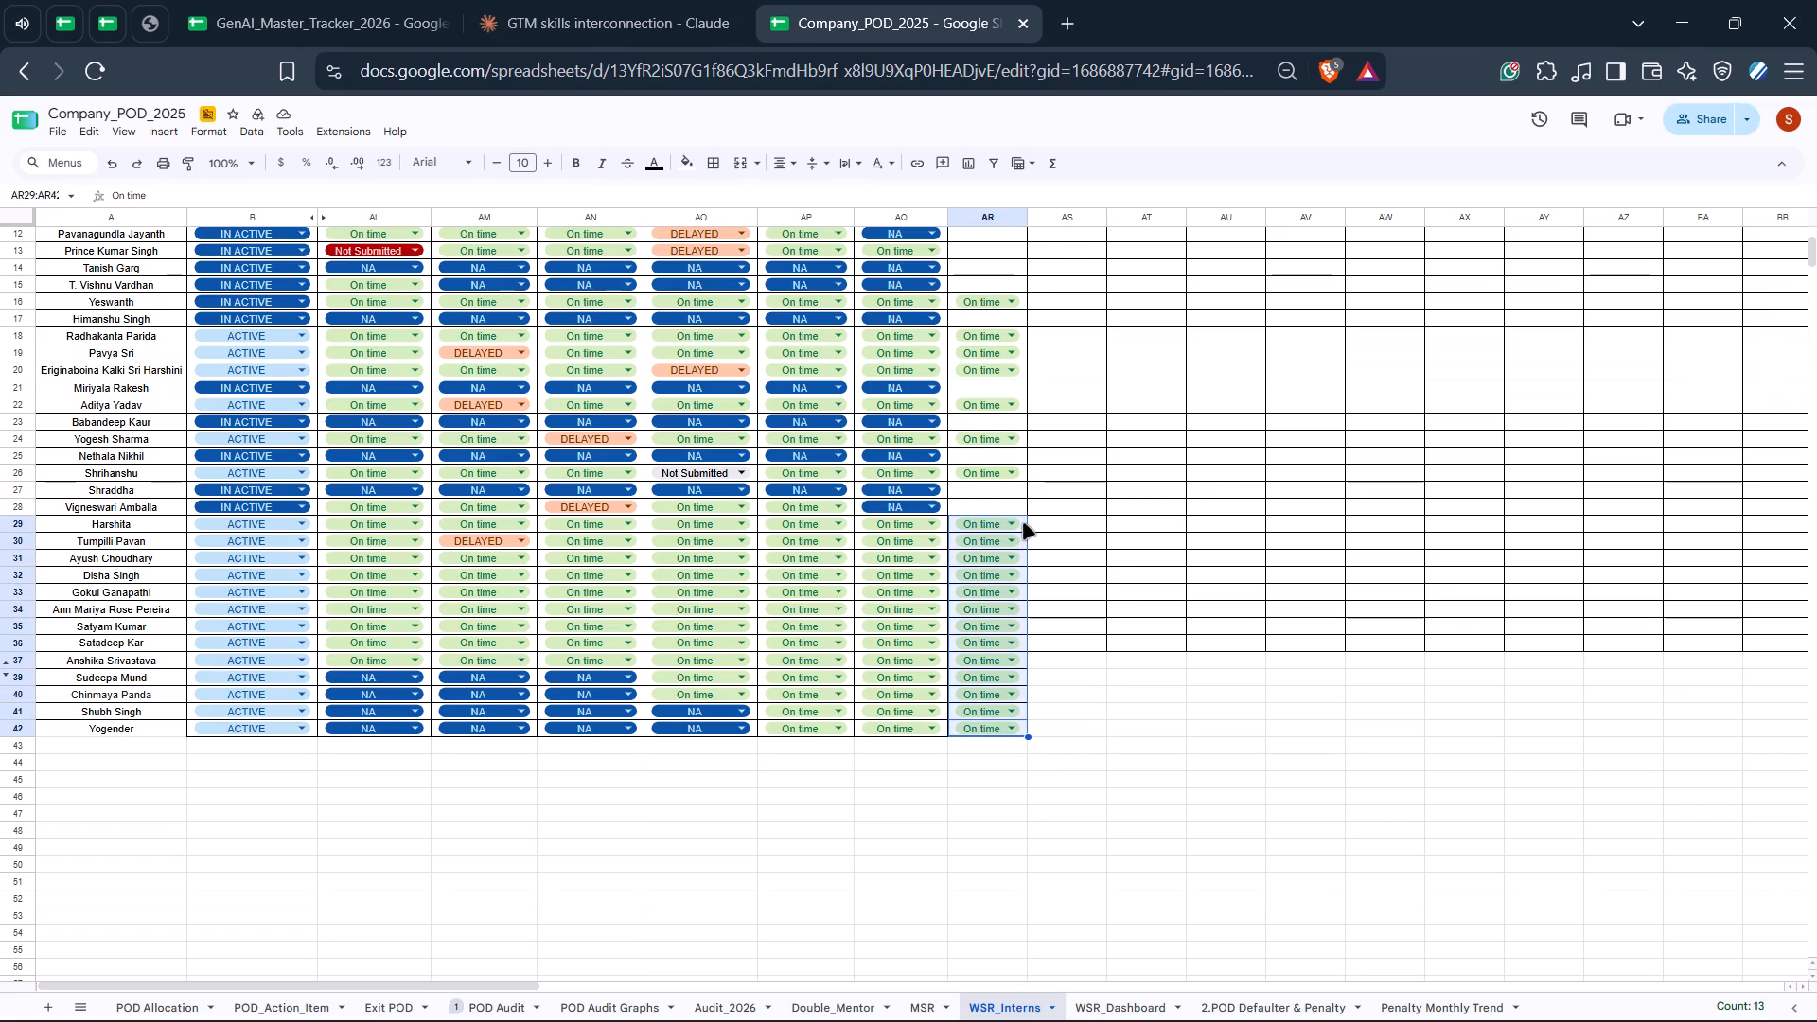
ctrl+click(1026, 476)
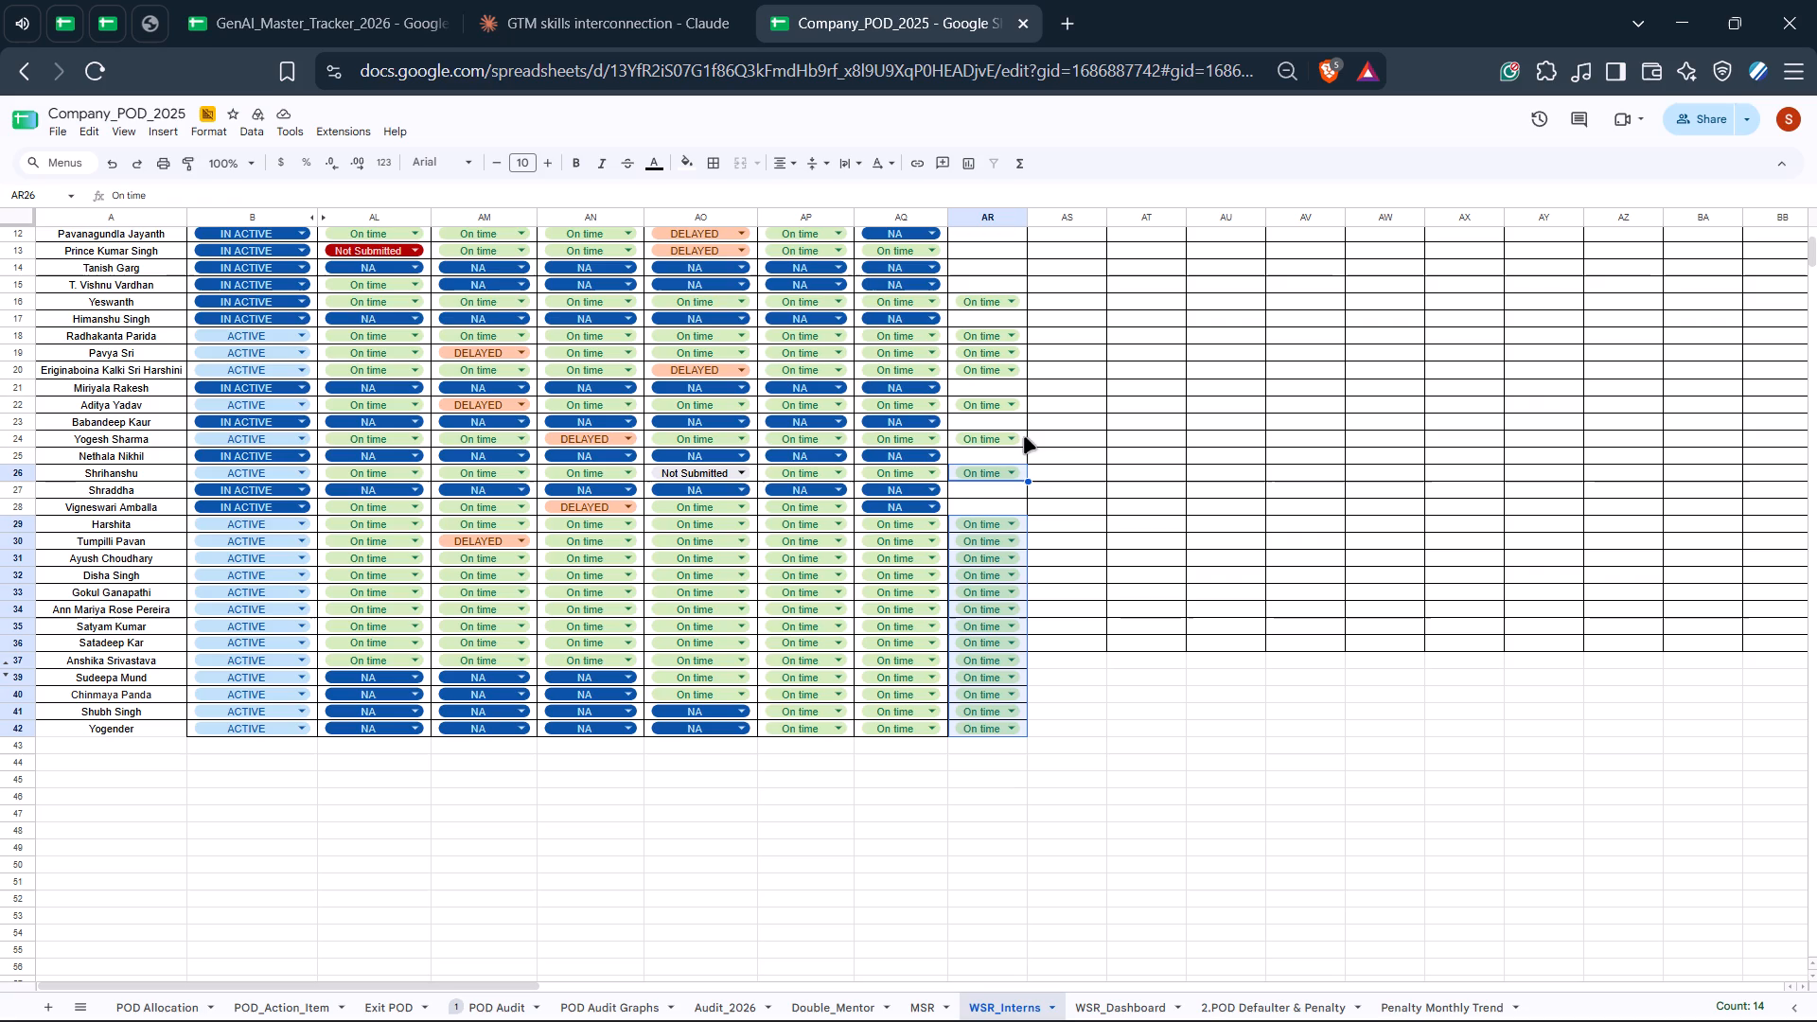
ctrl+click(1024, 437)
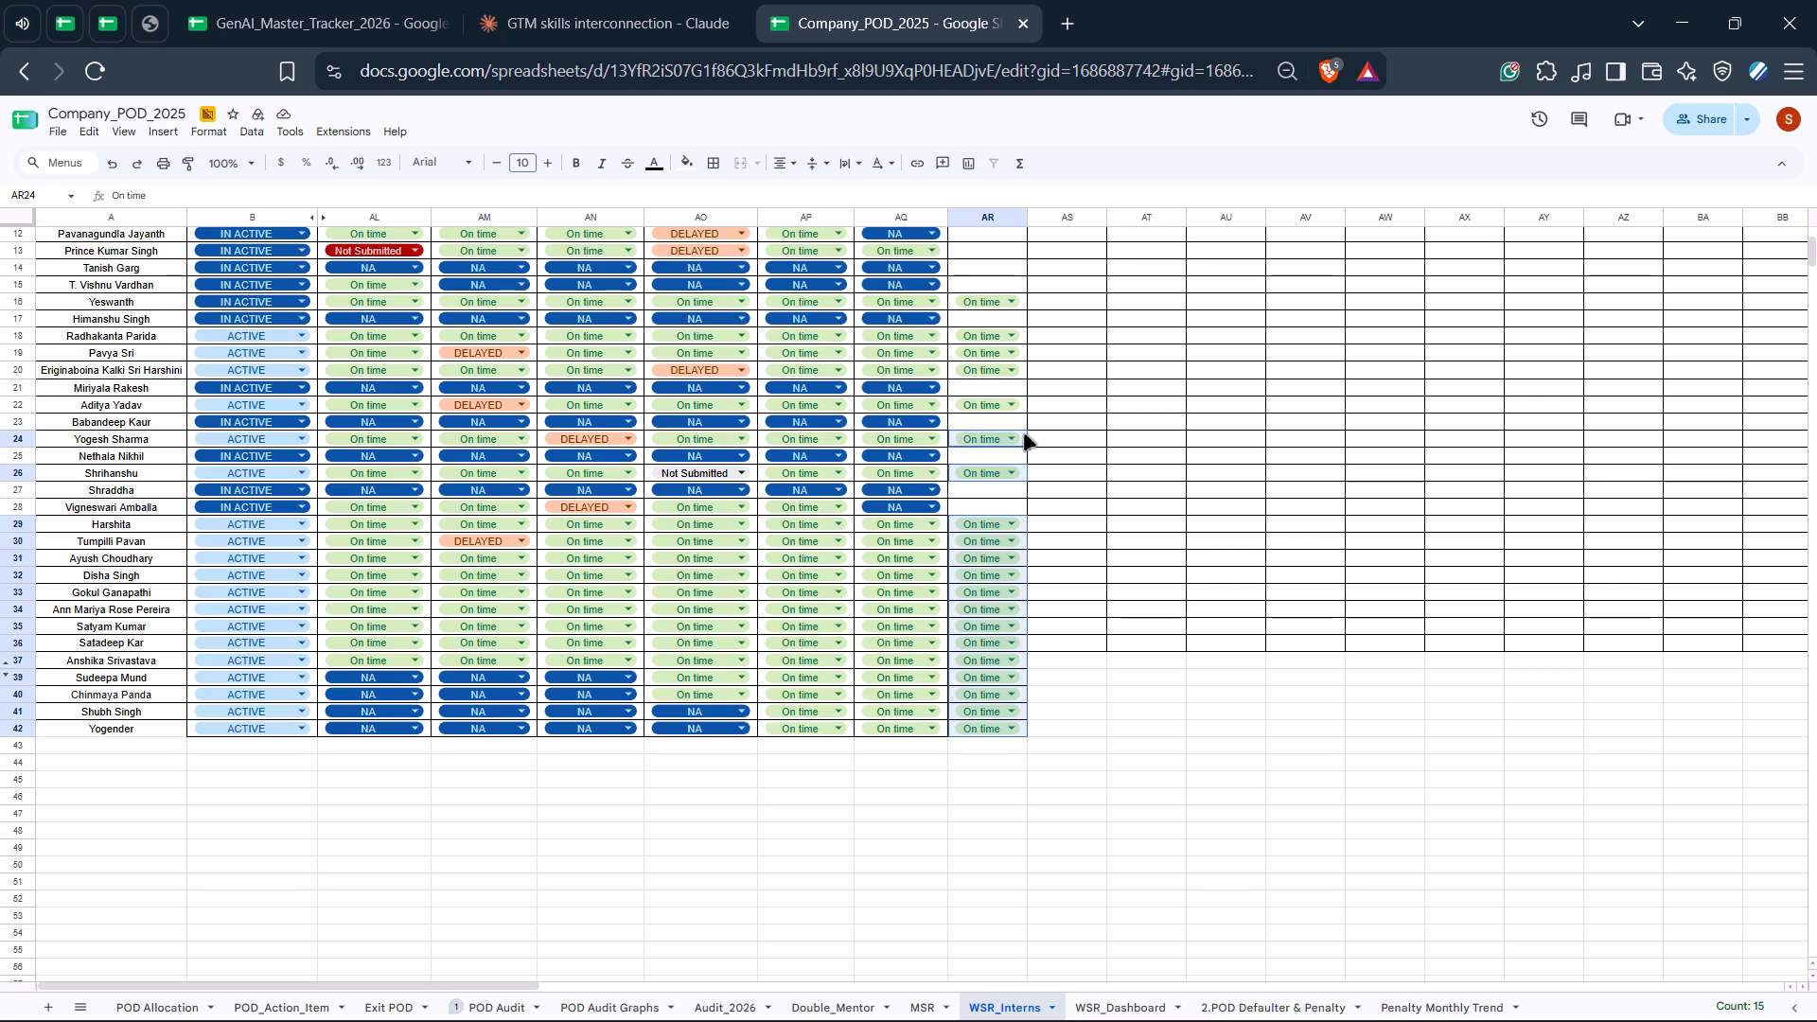
ctrl+click(1023, 406)
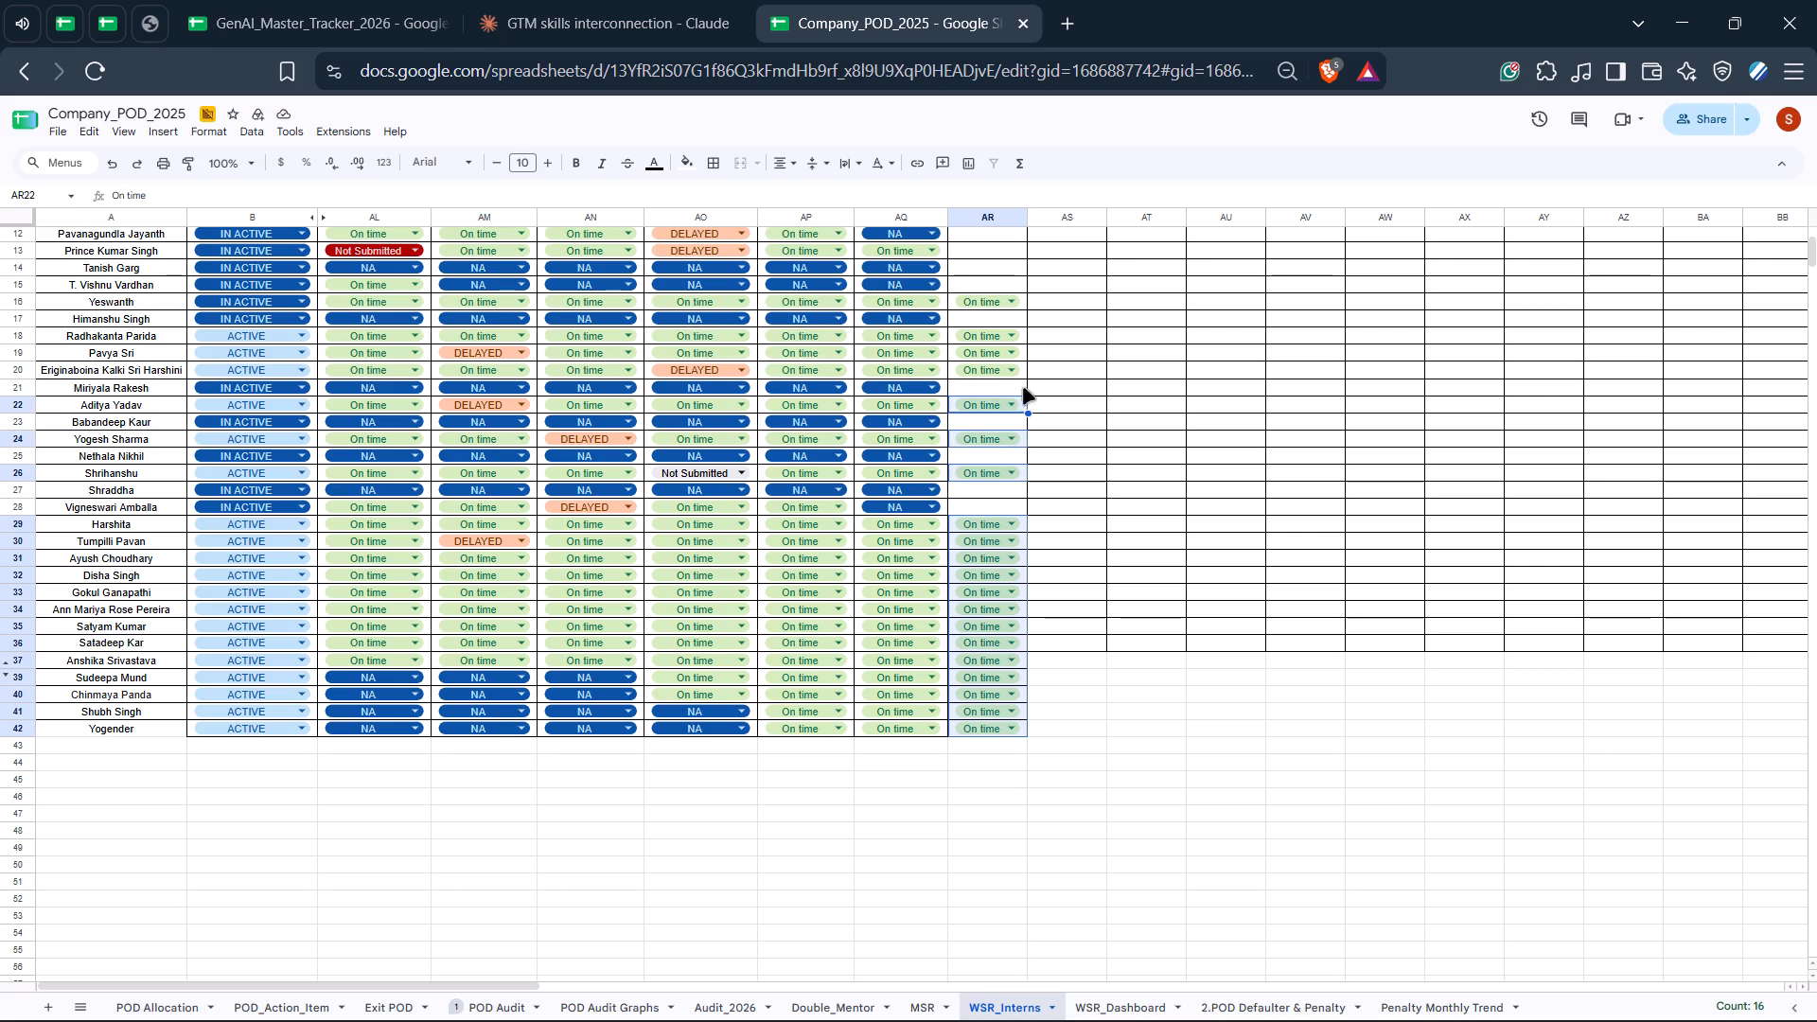
ctrl+drag(1024, 370, 1024, 334)
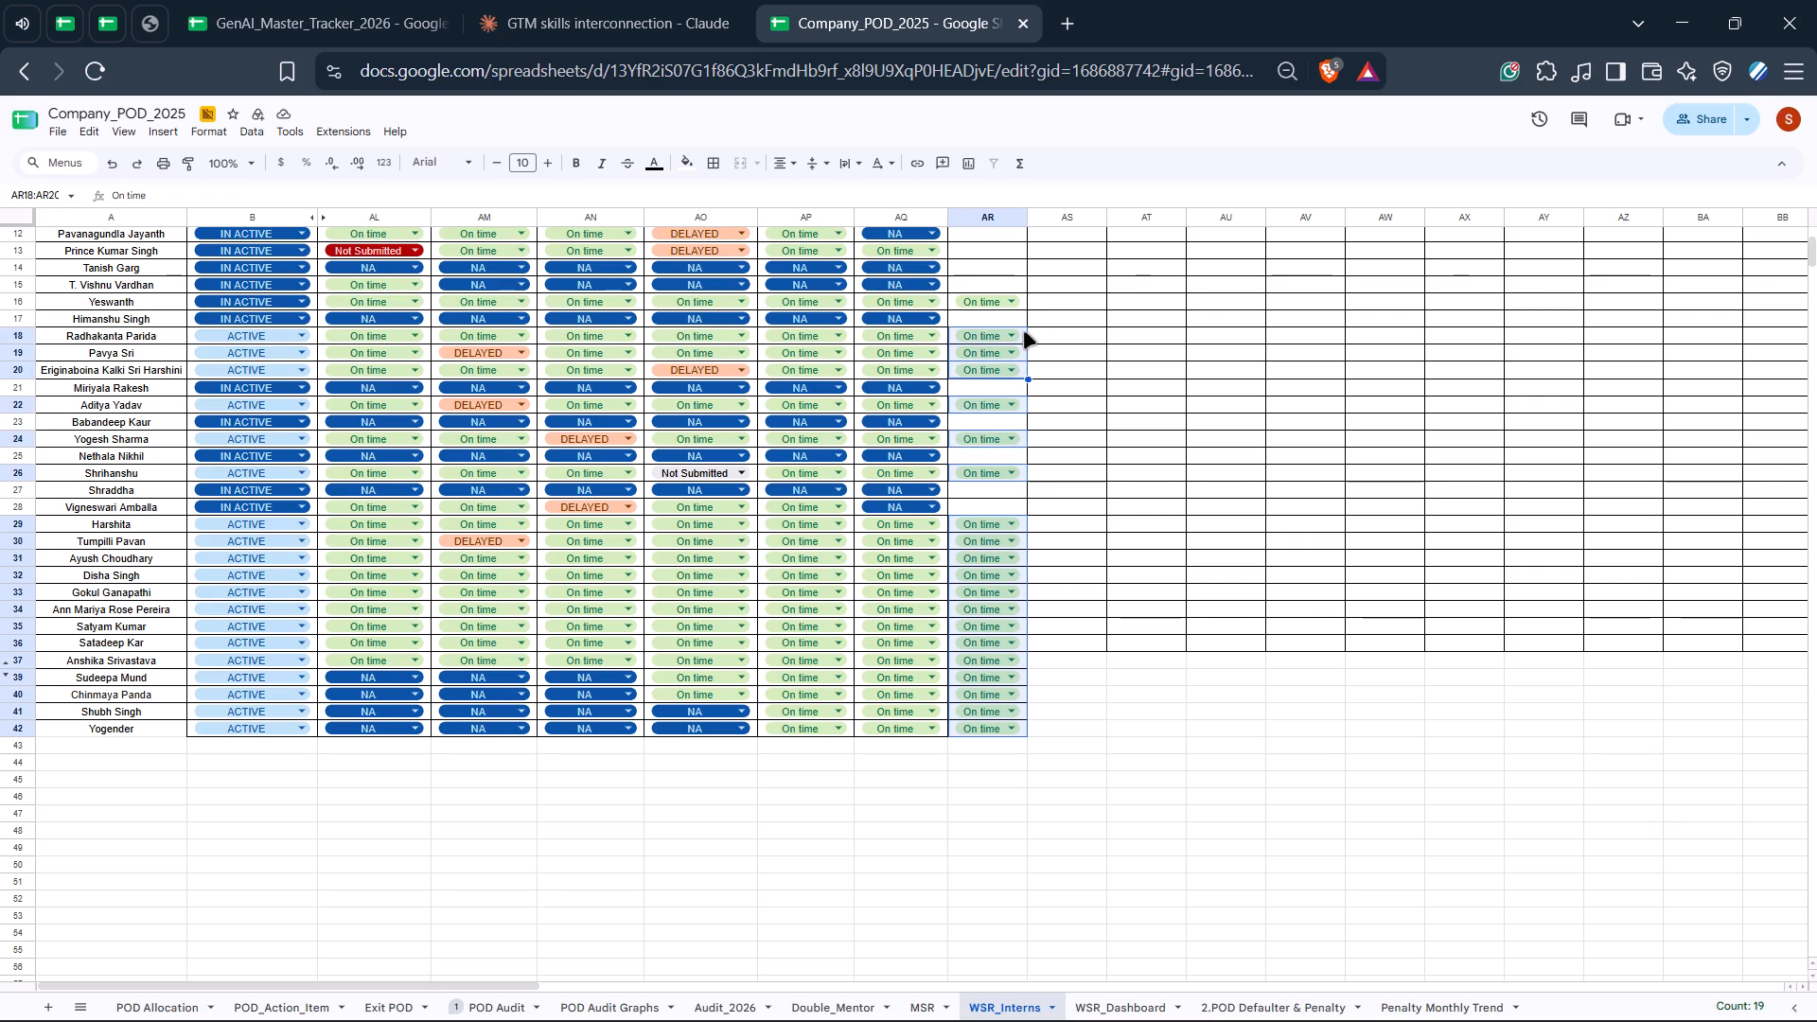
ctrl+click(1025, 303)
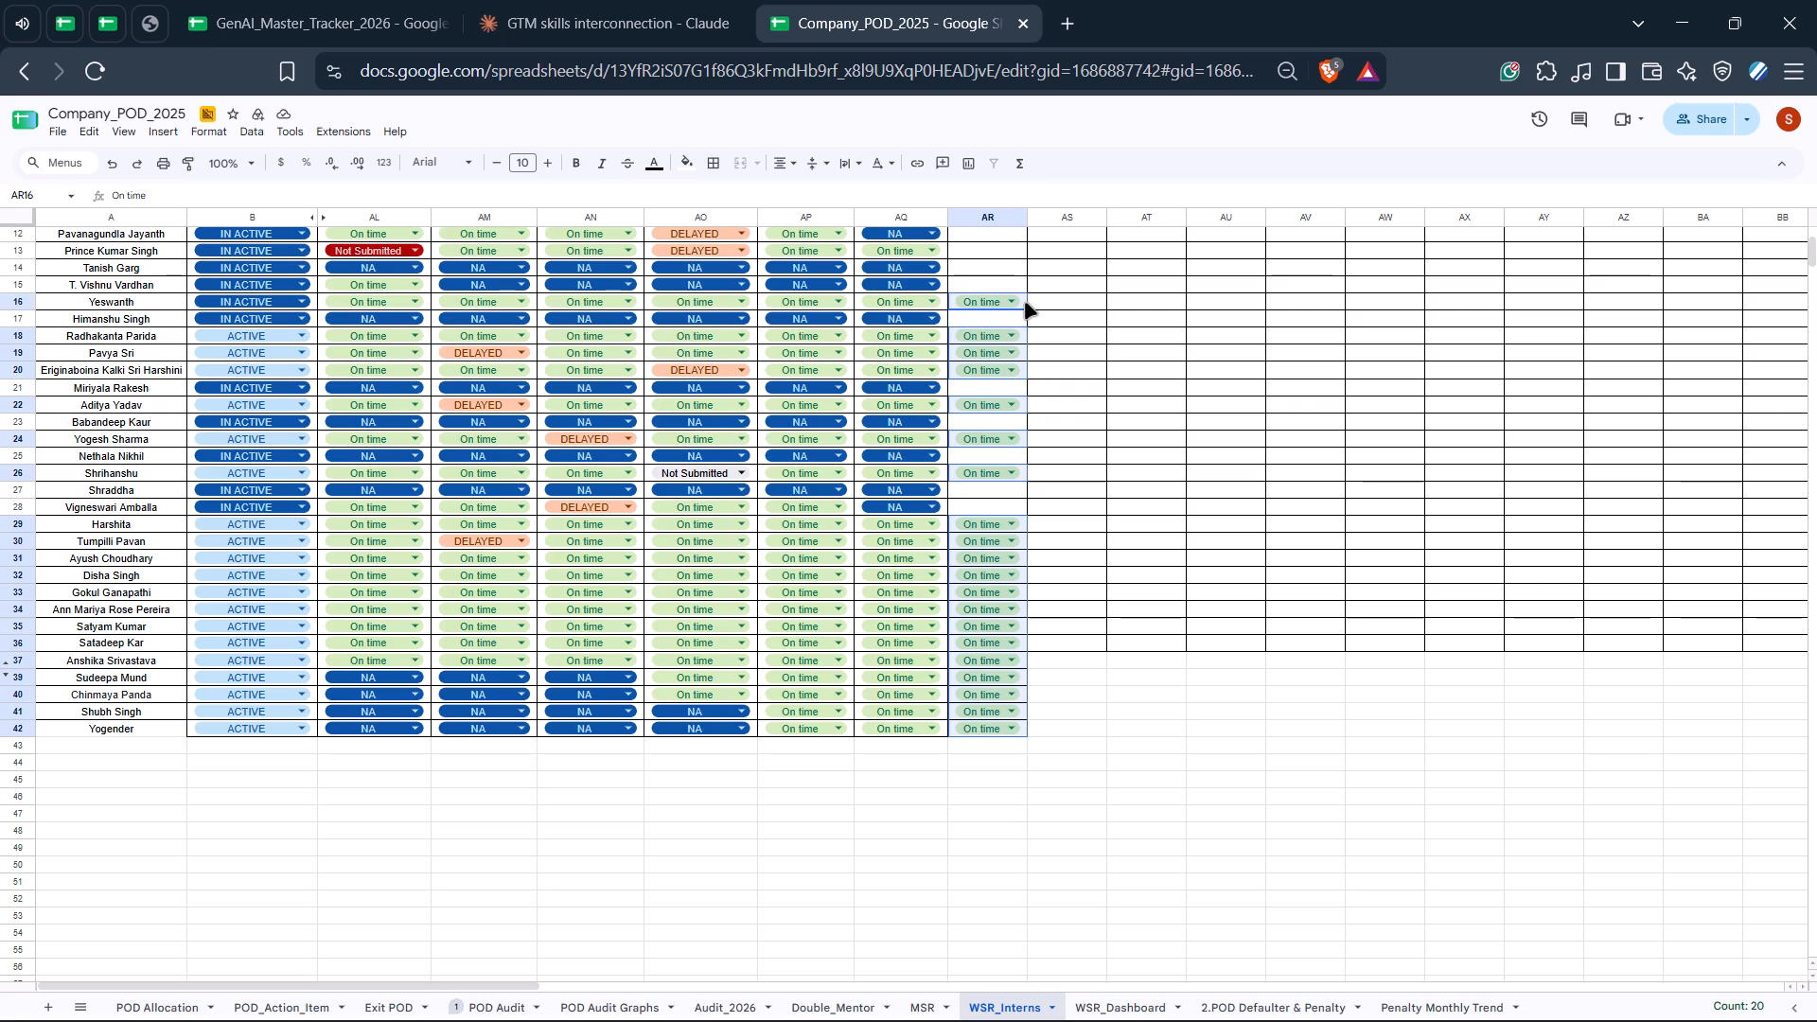
scroll(1051, 361, up, 4)
ctrl+click(1025, 336)
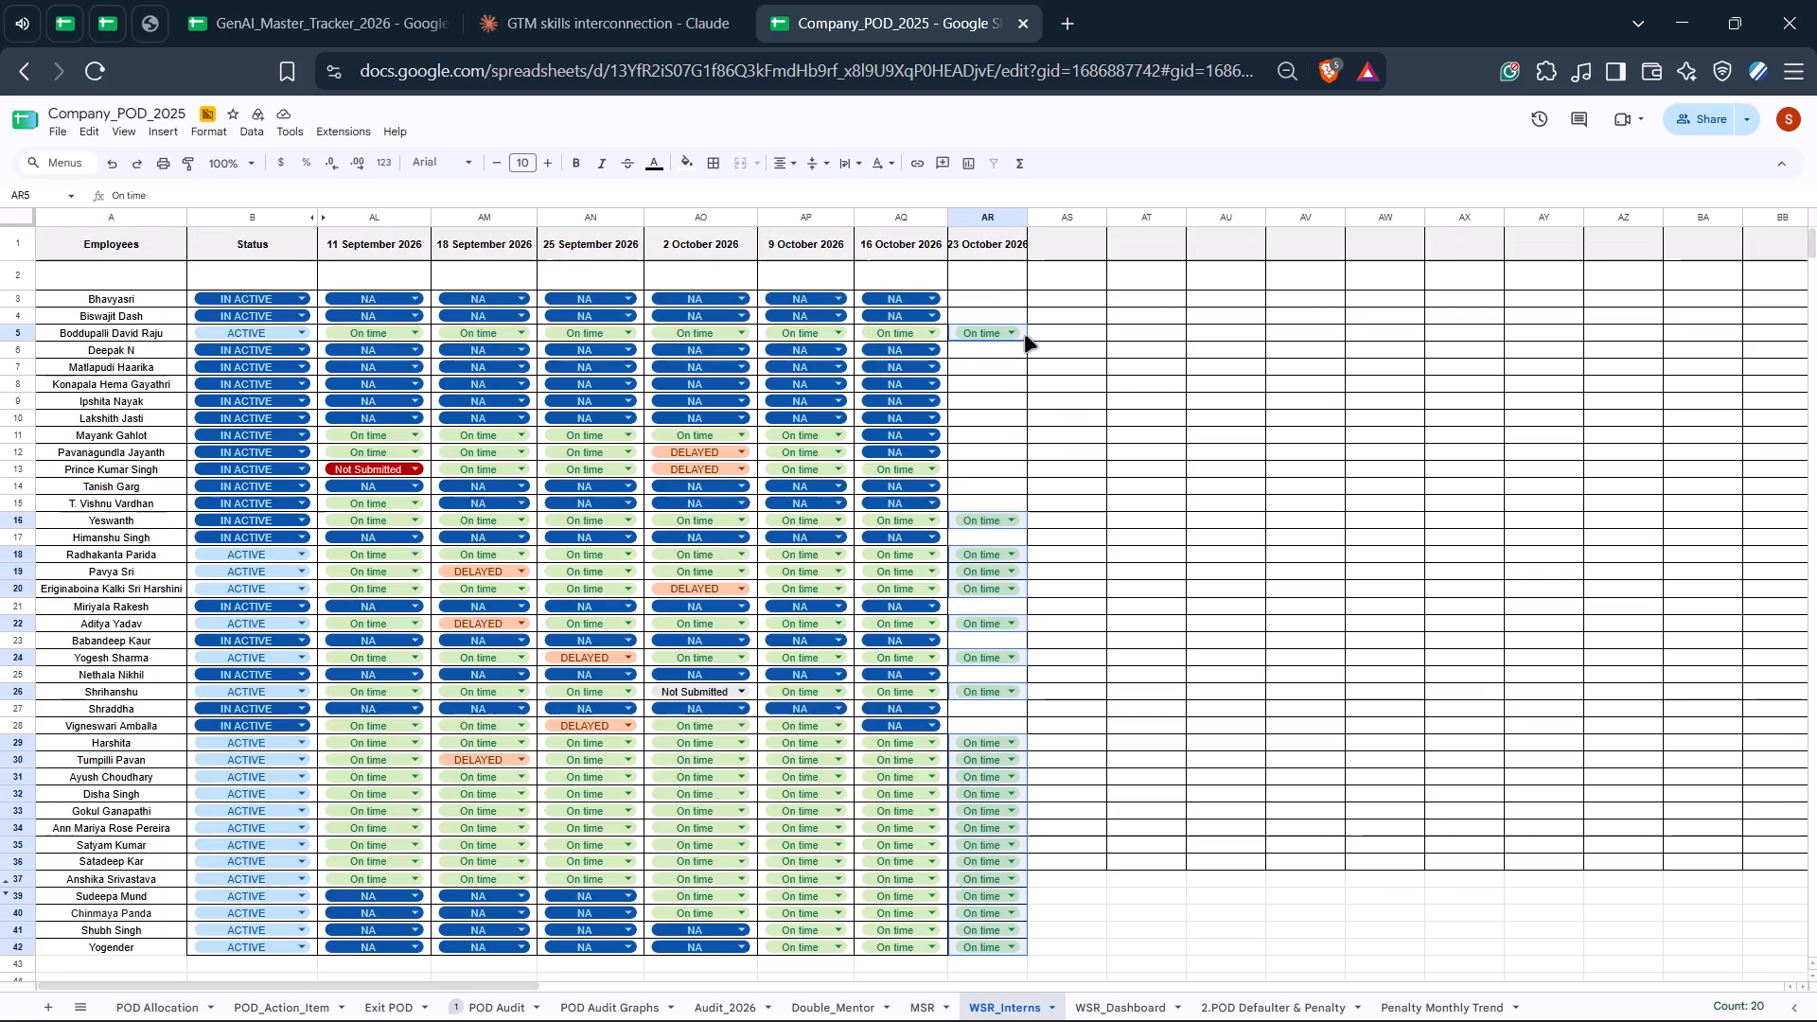
scroll(1151, 618, down, 3)
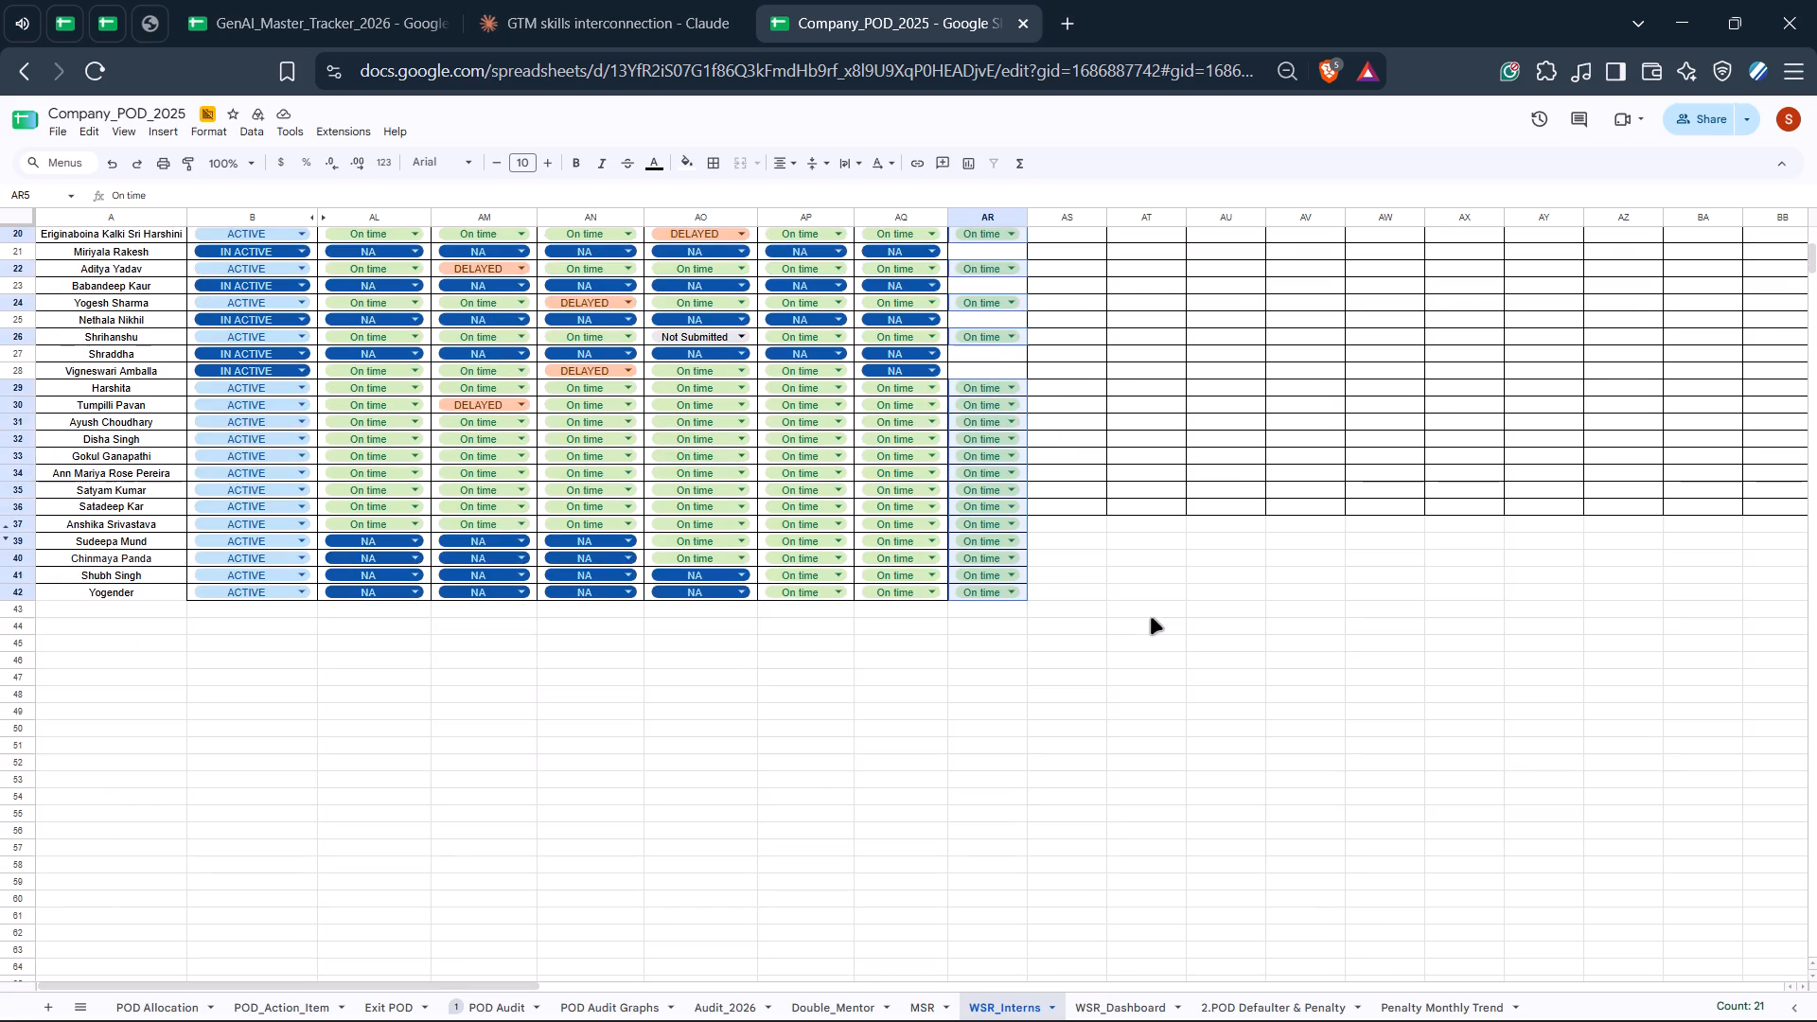
scroll(1151, 618, up, 4)
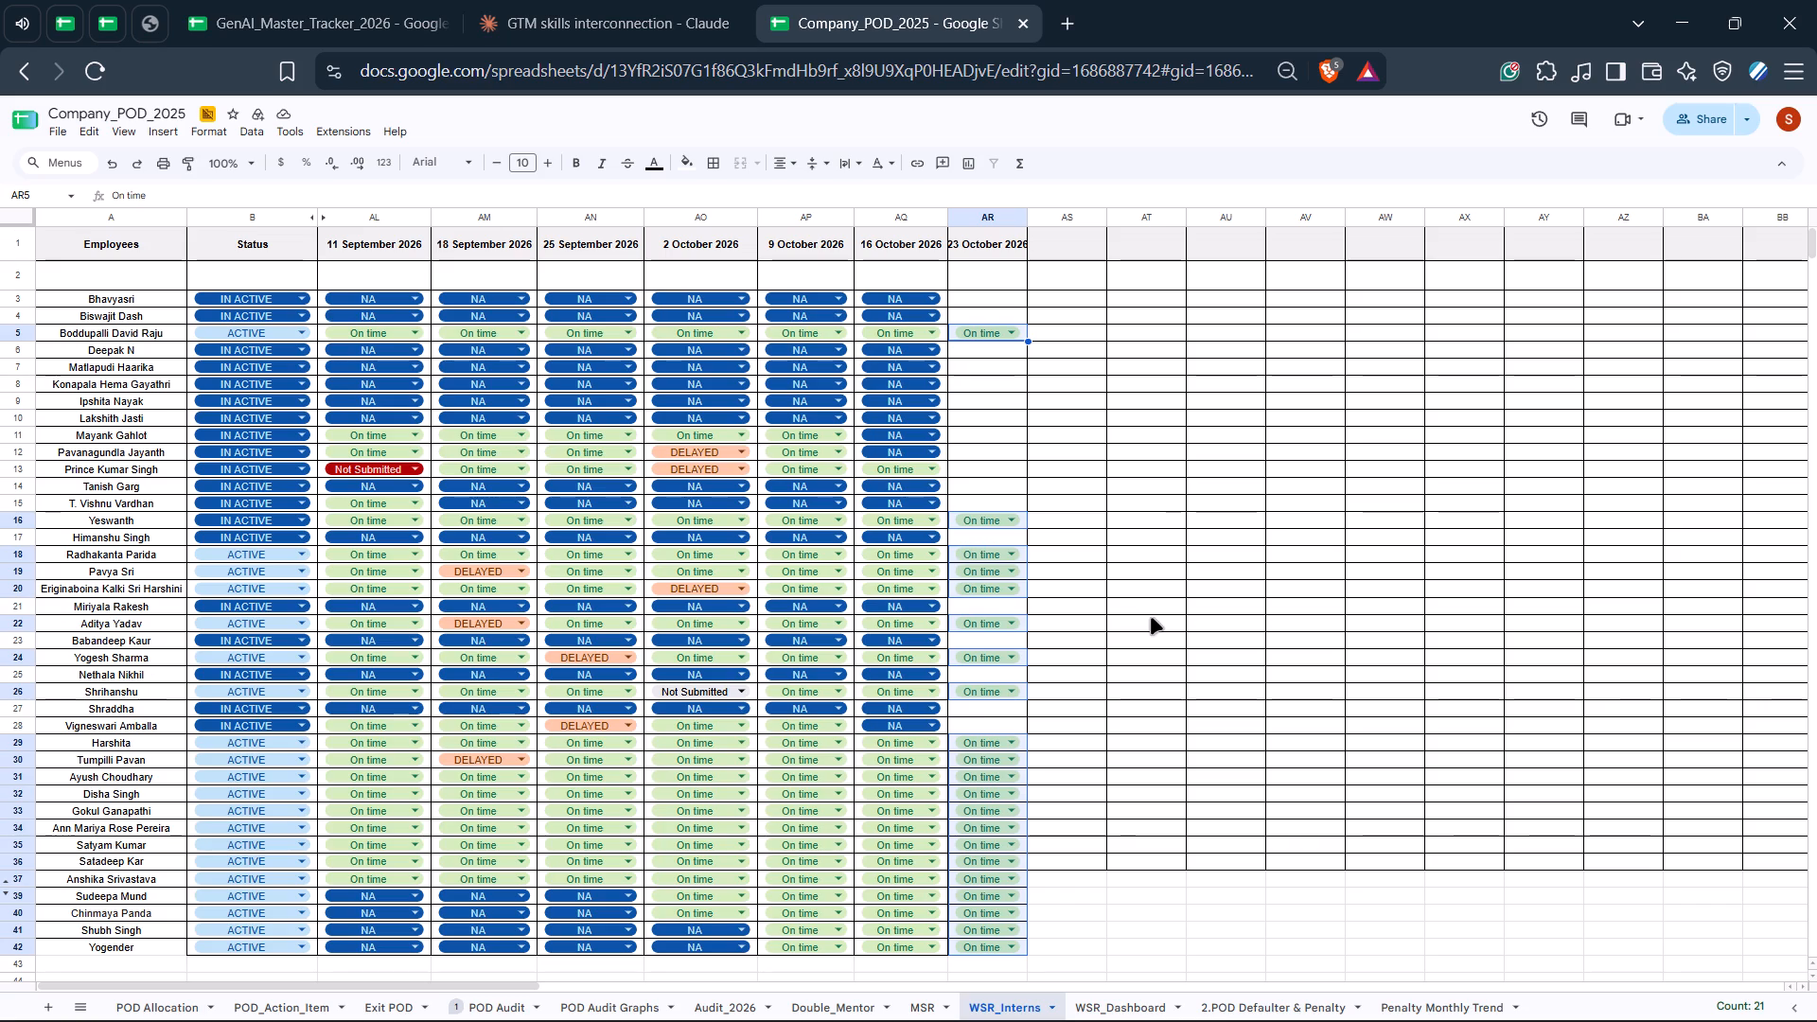
scroll(1151, 618, down, 2)
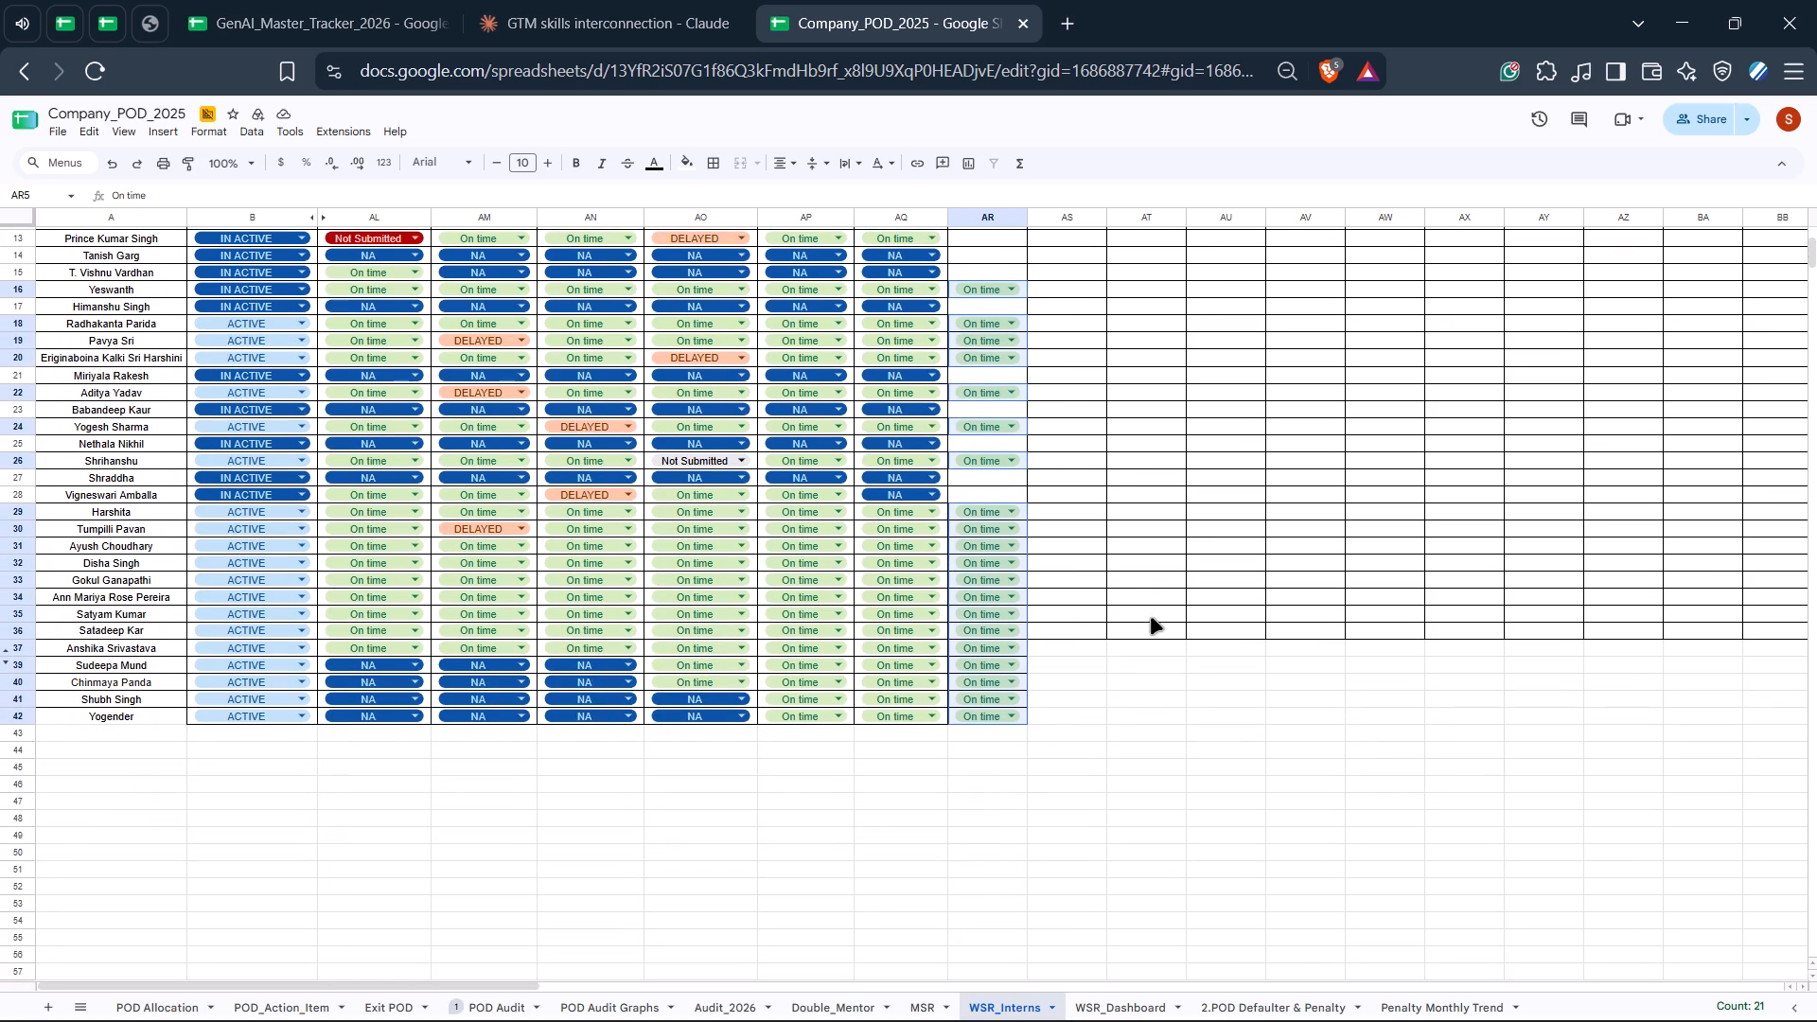
click(1151, 618)
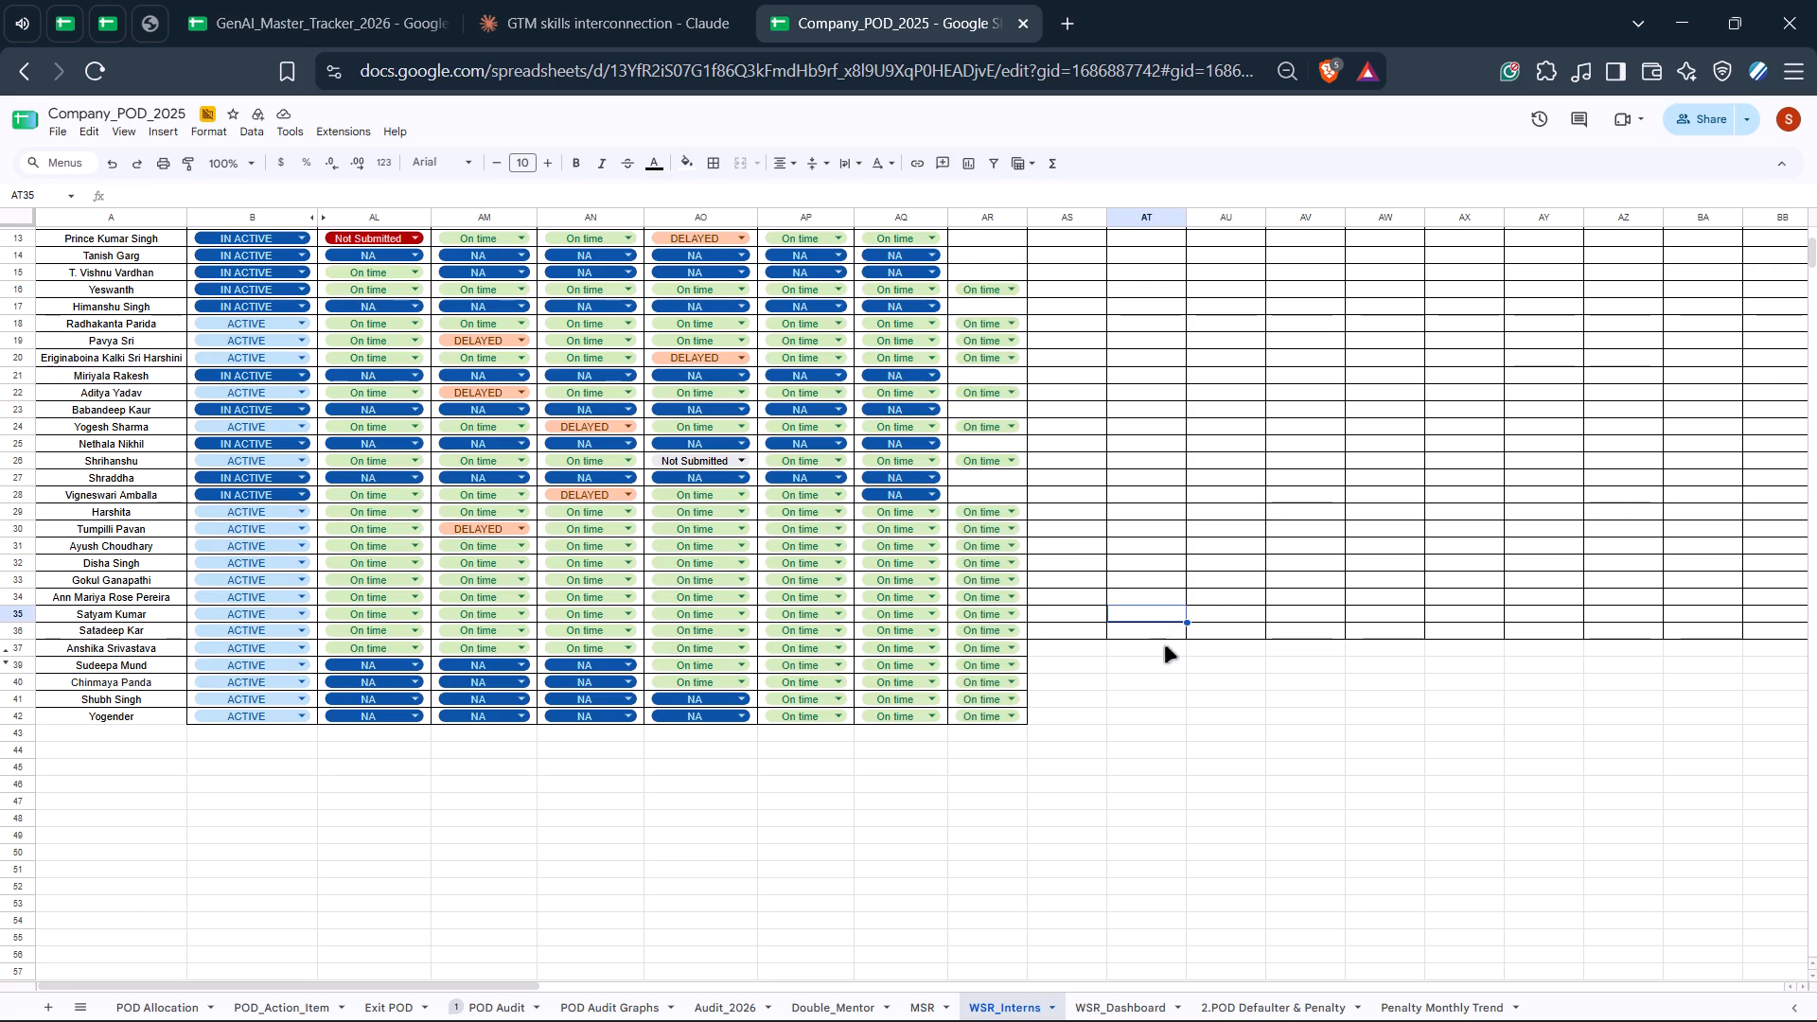
scroll(1225, 723, up, 6)
click(1199, 422)
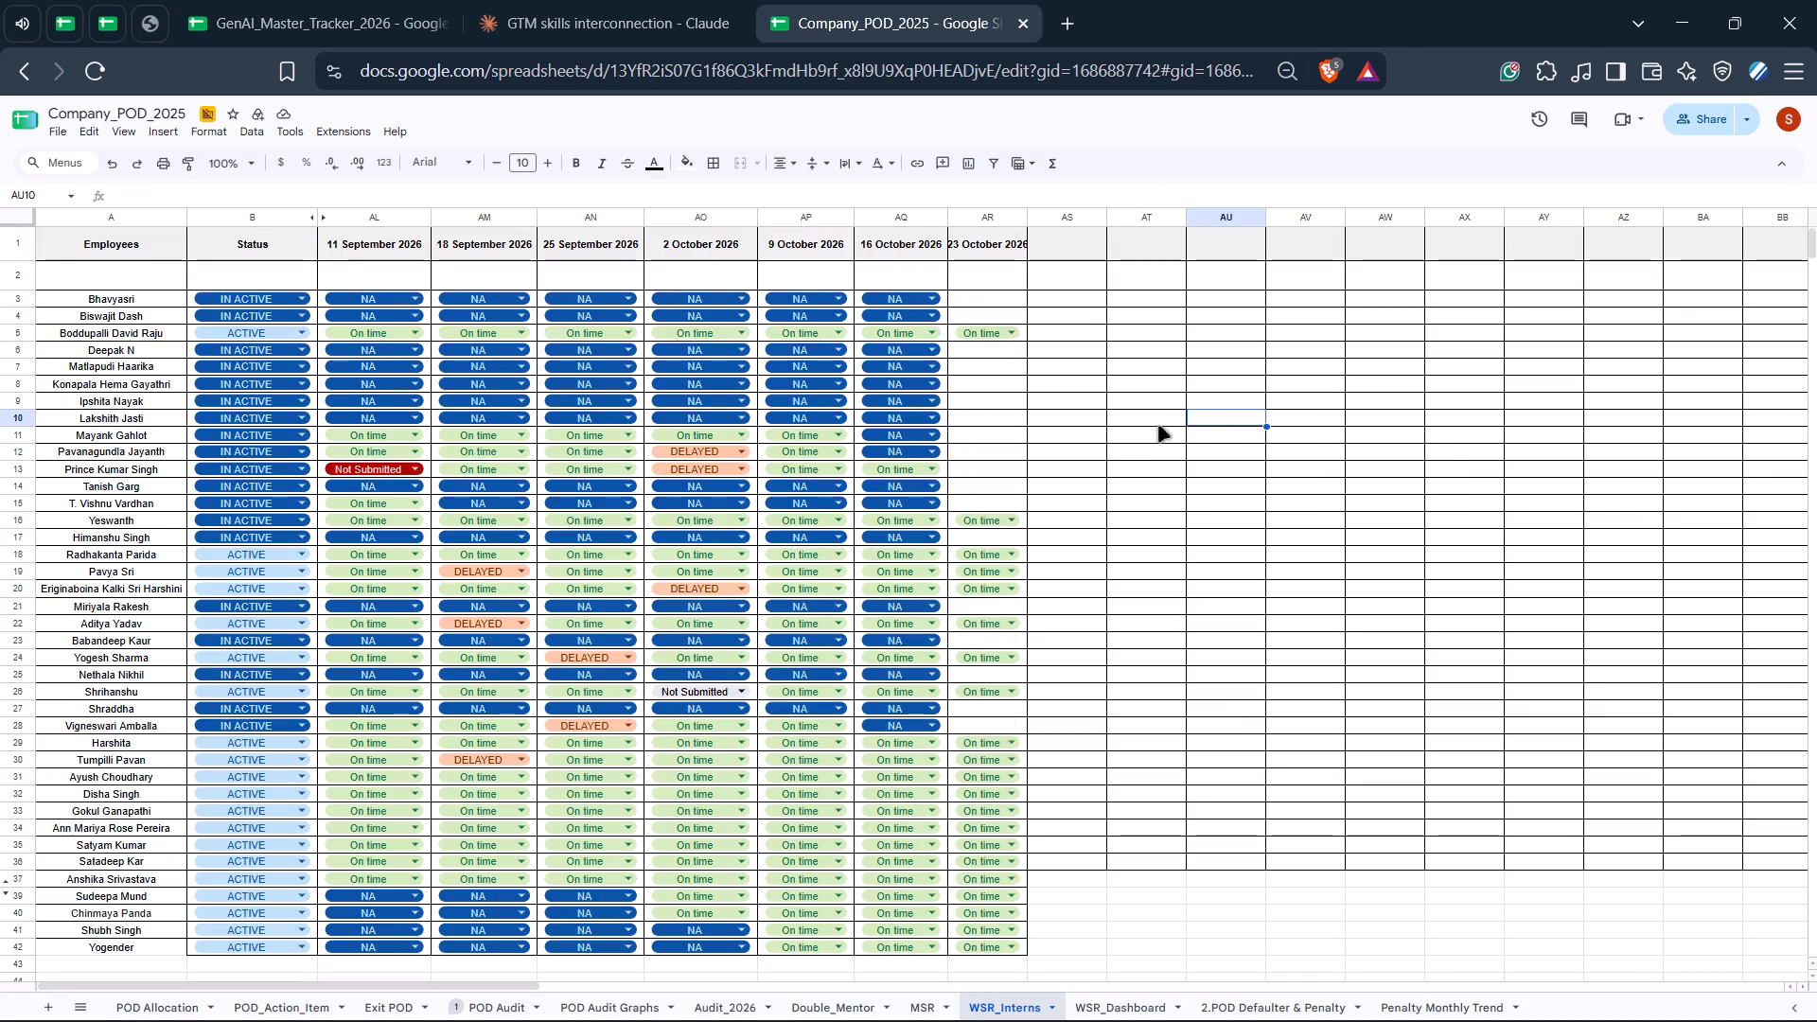
click(651, 124)
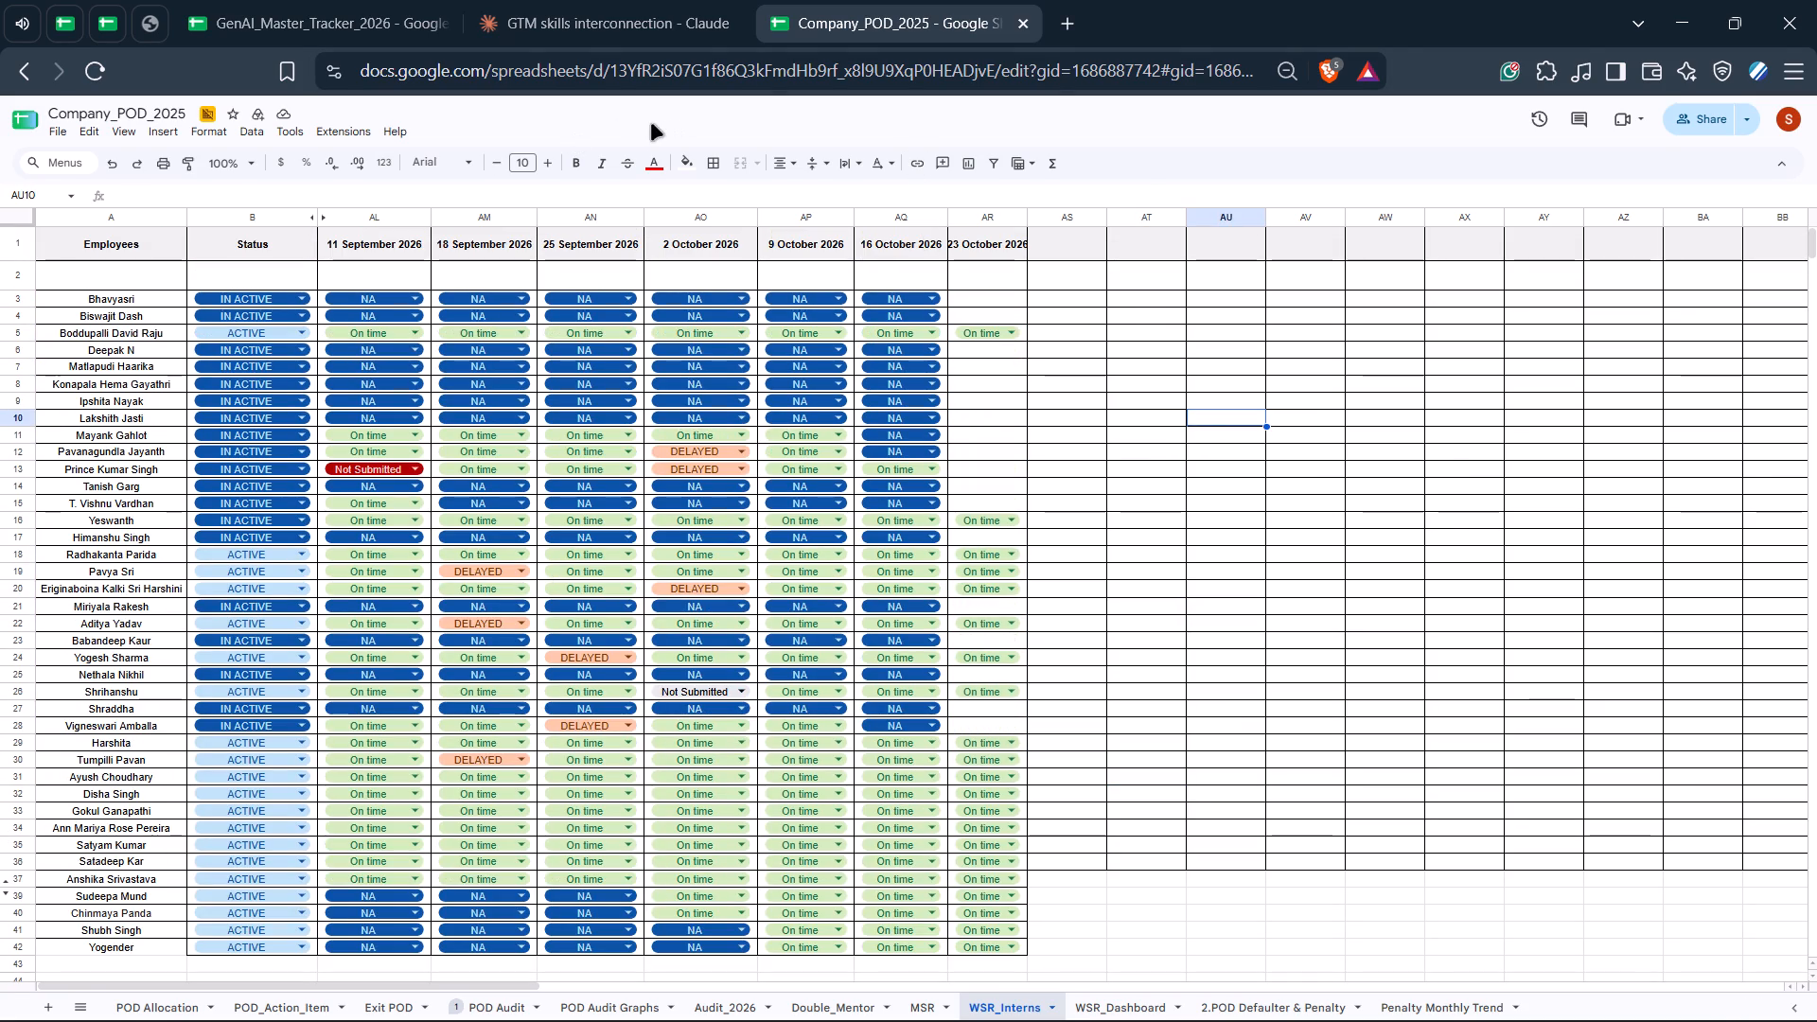
Open the WSR_Audit project from the Apps Script project list of the account used for the spreadsheet, and dismiss the sign-in notice.
click(370, 133)
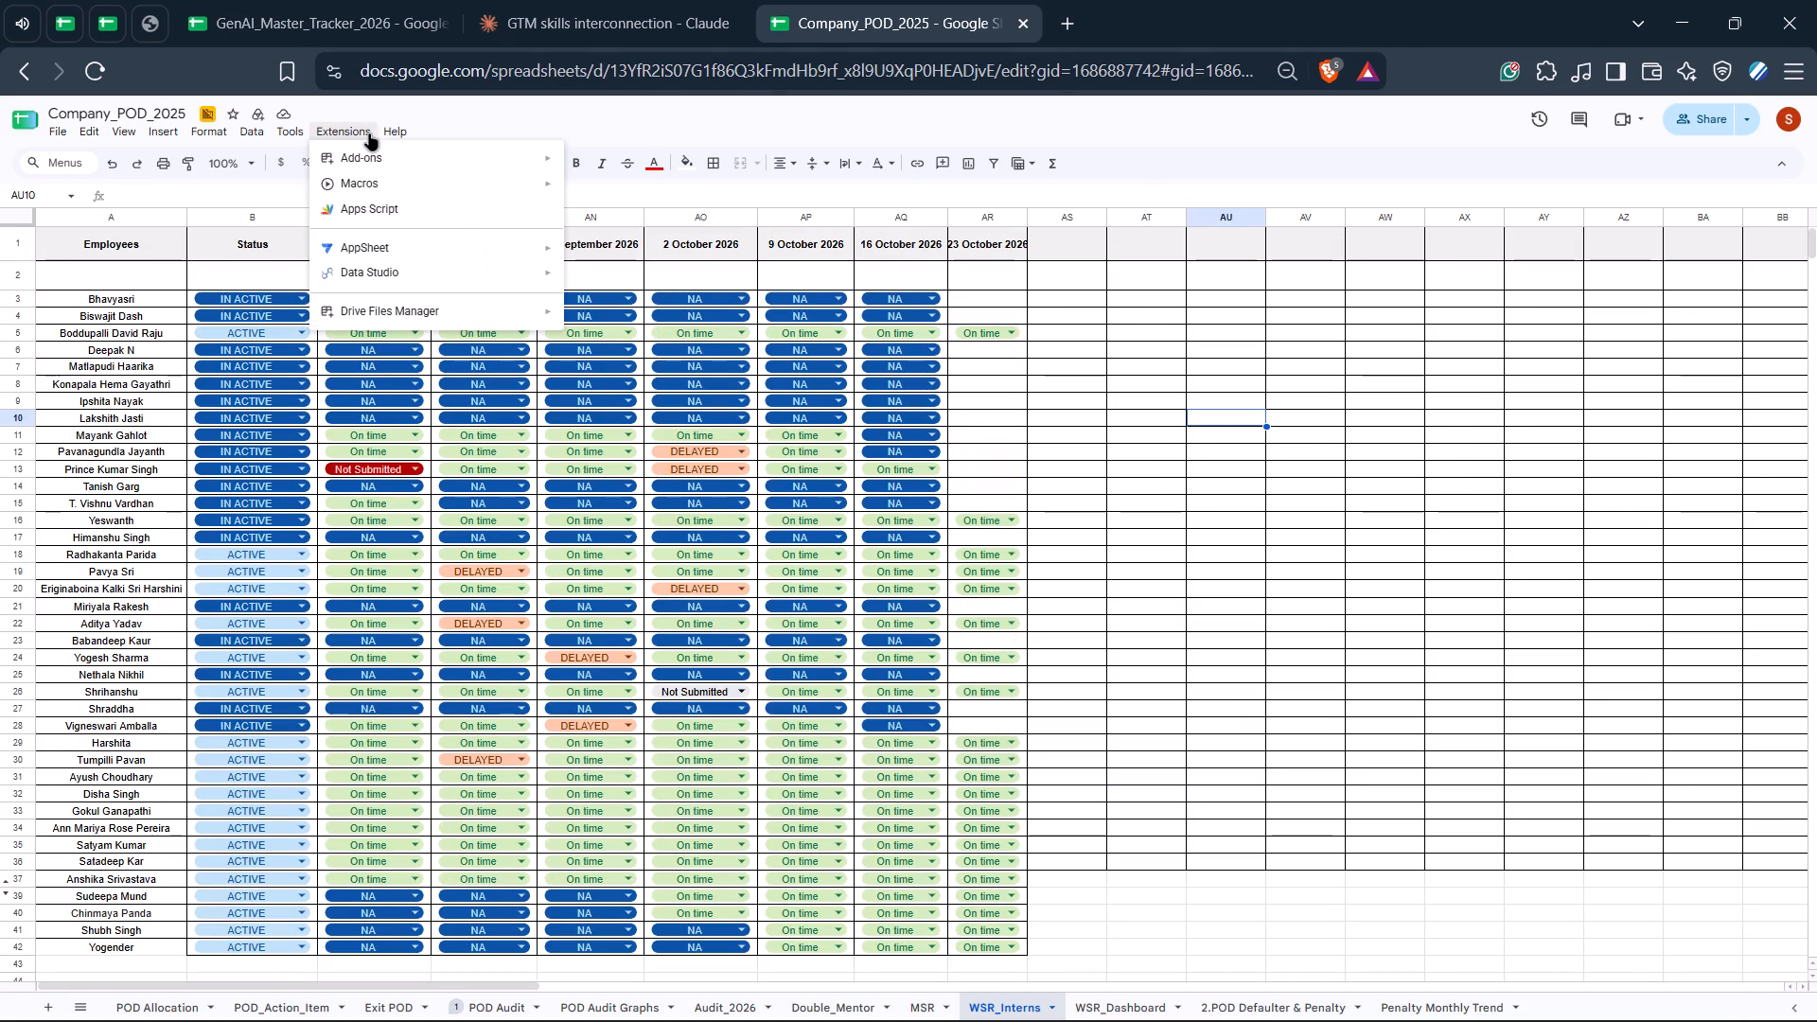
click(374, 203)
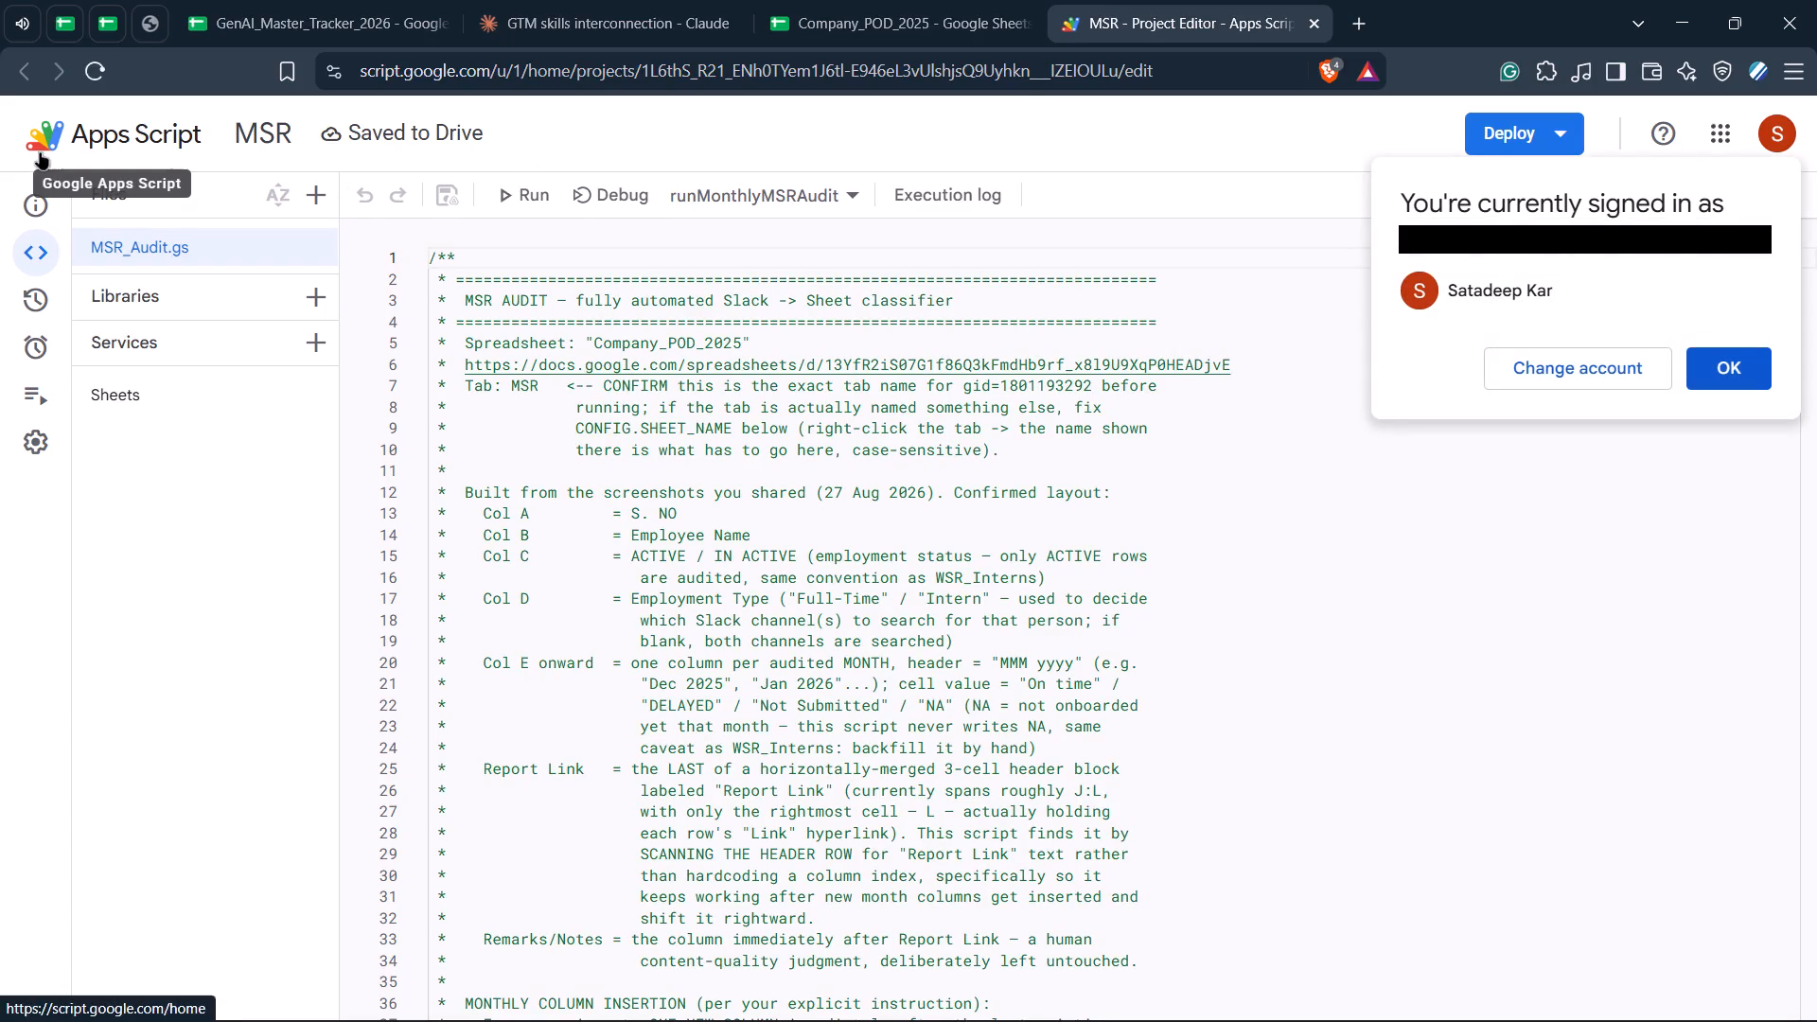
click(116, 133)
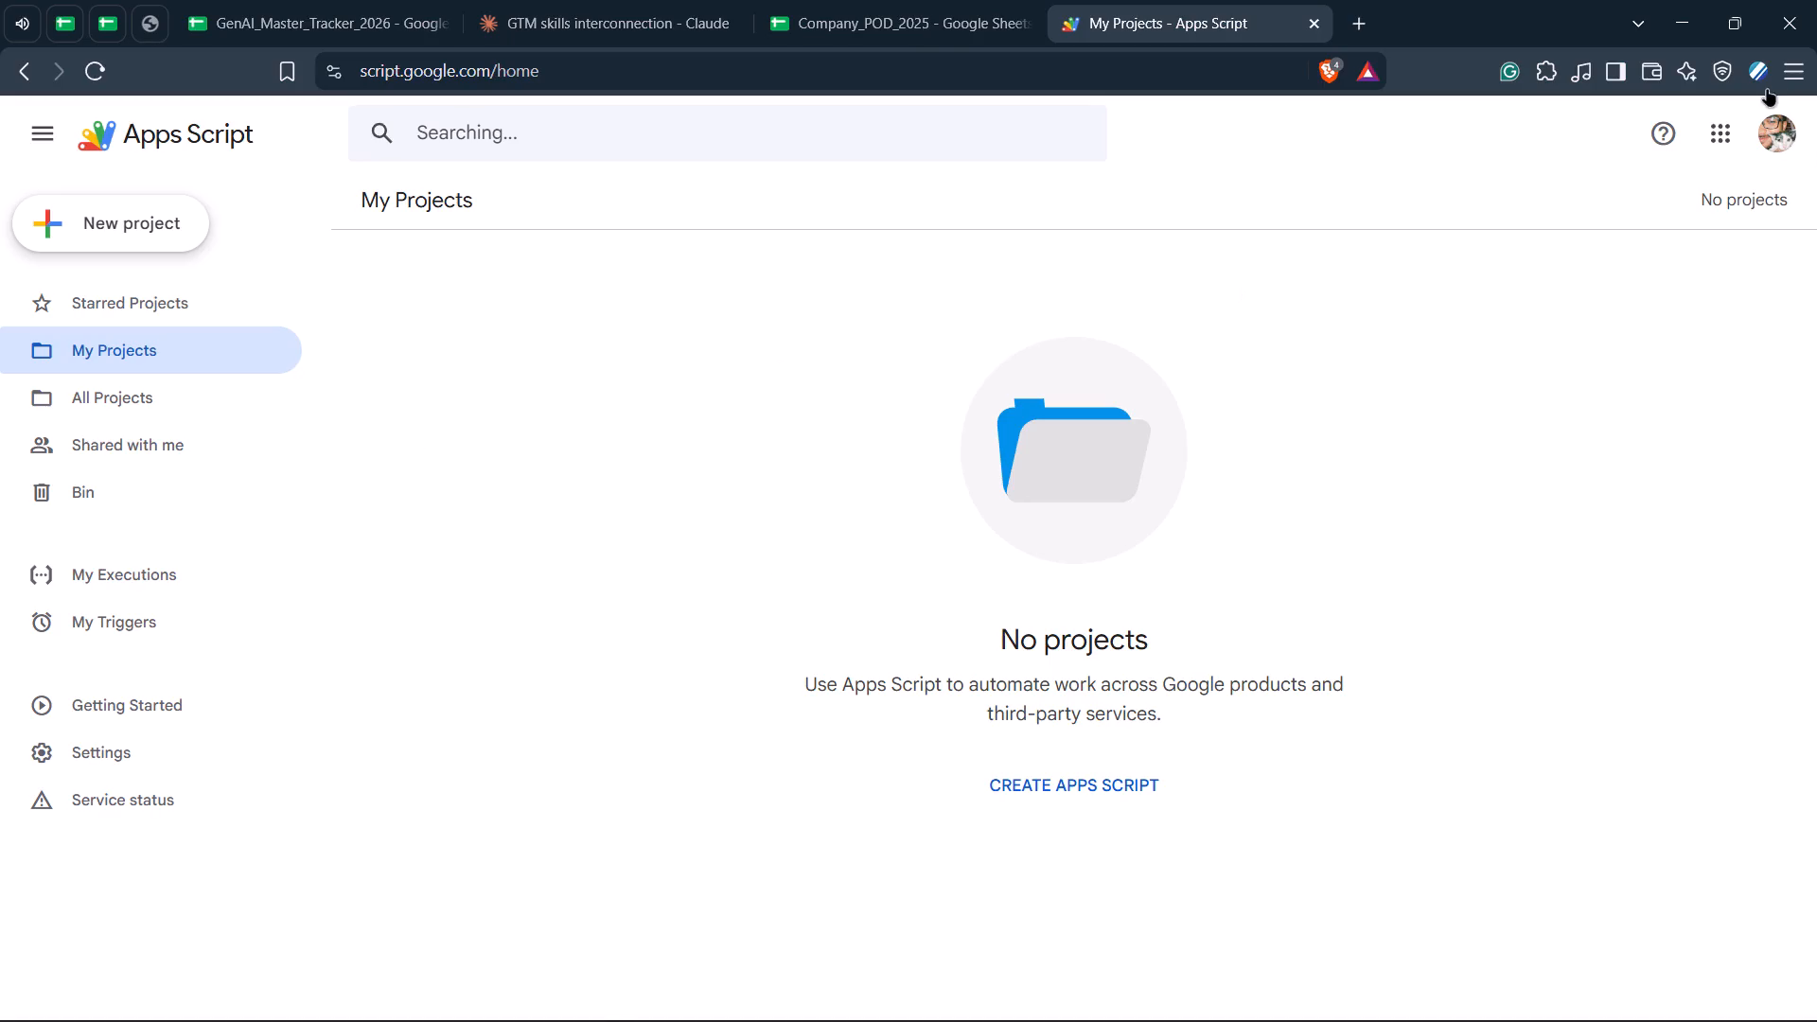
click(1773, 134)
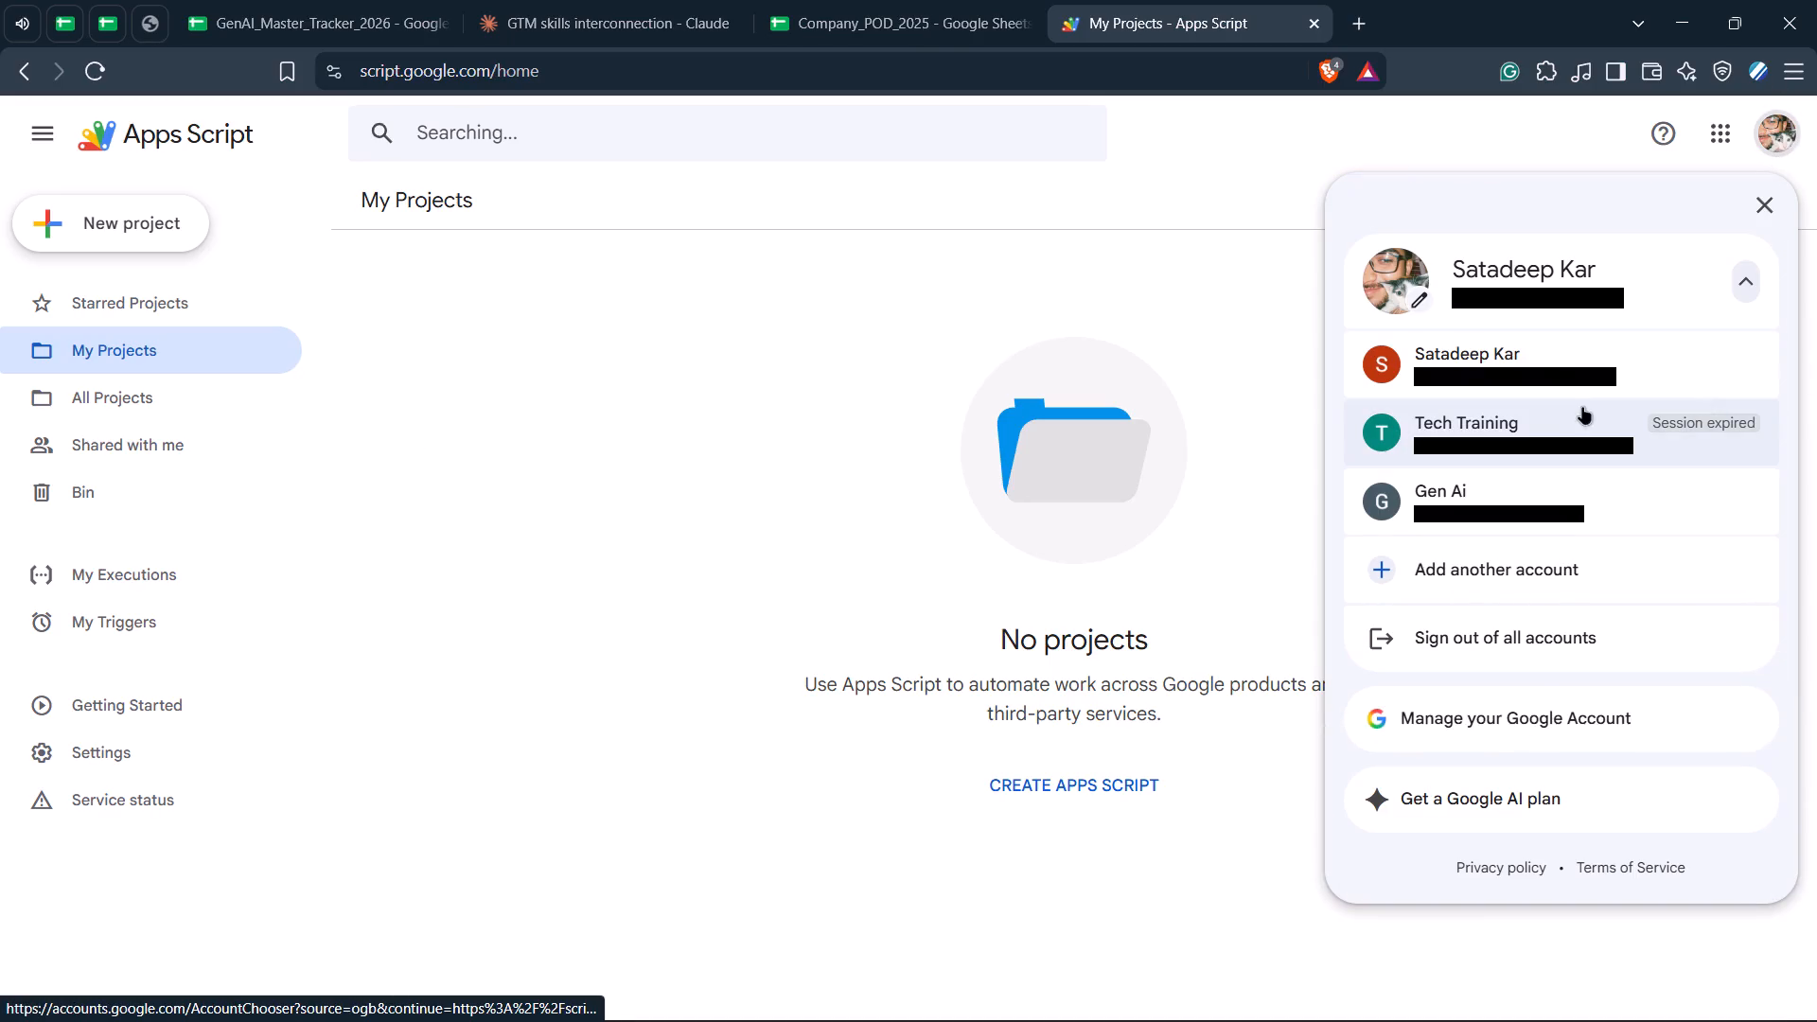
click(1551, 358)
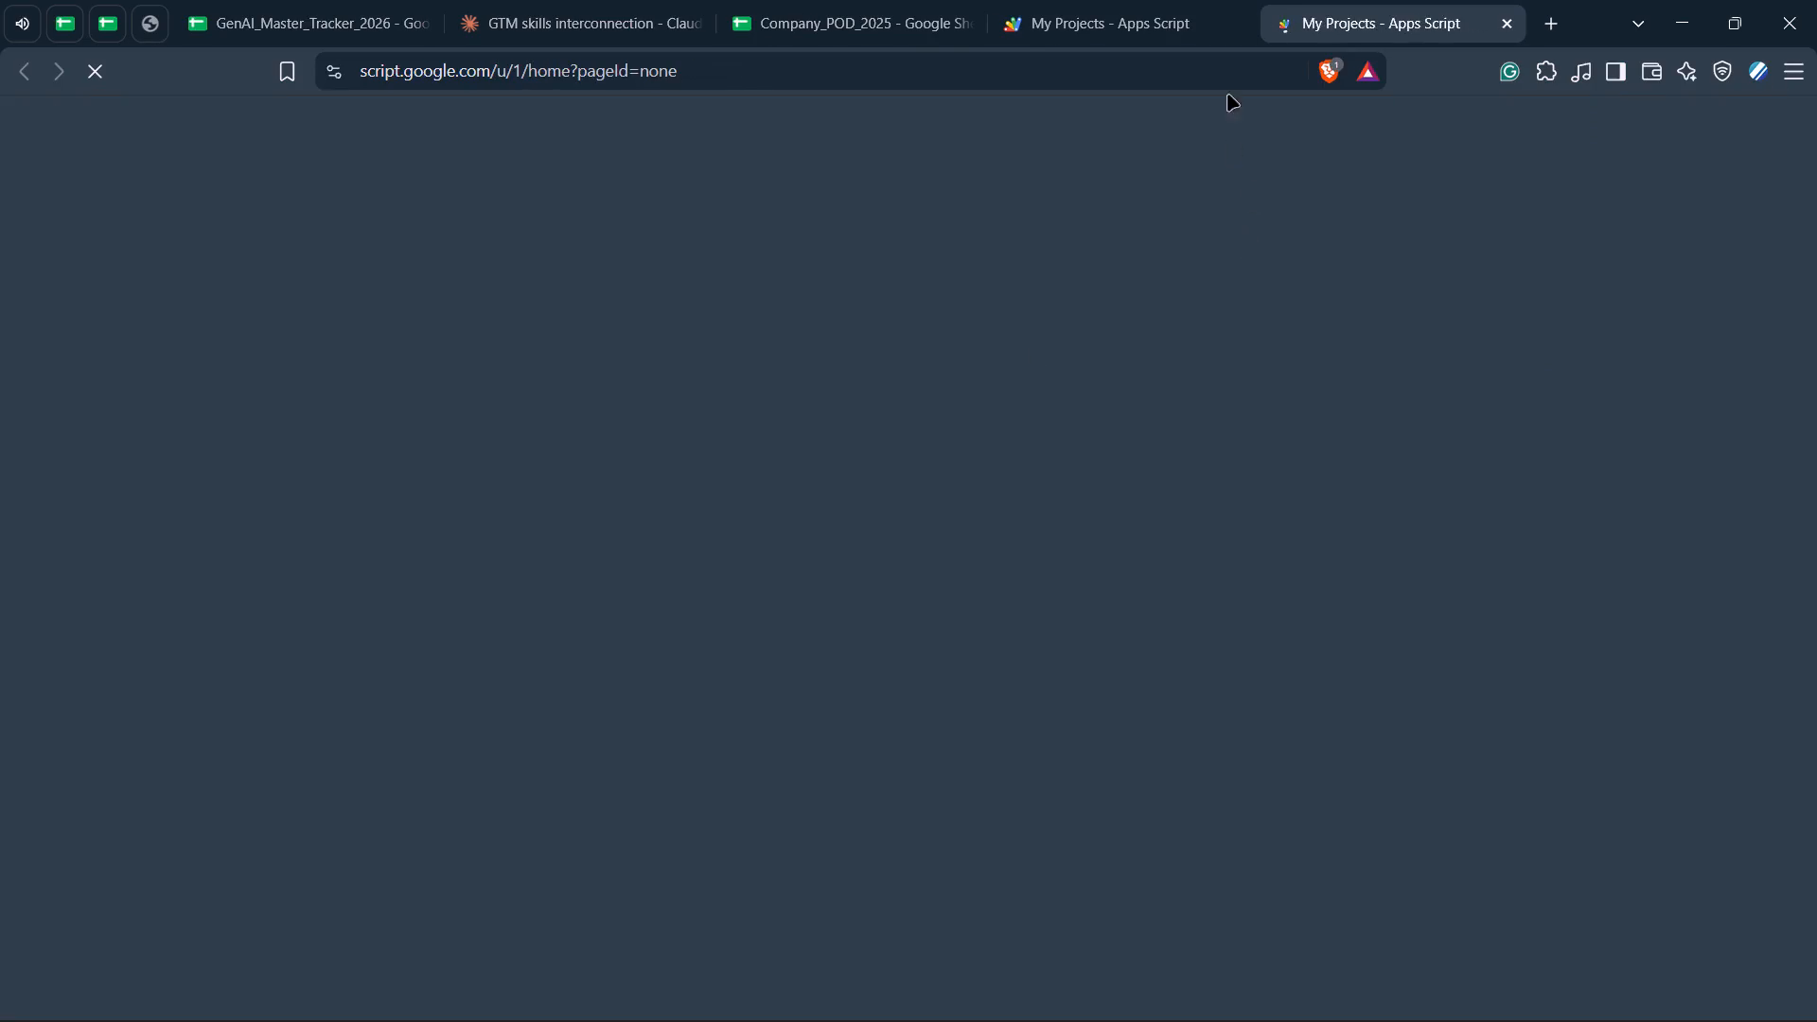
click(1233, 23)
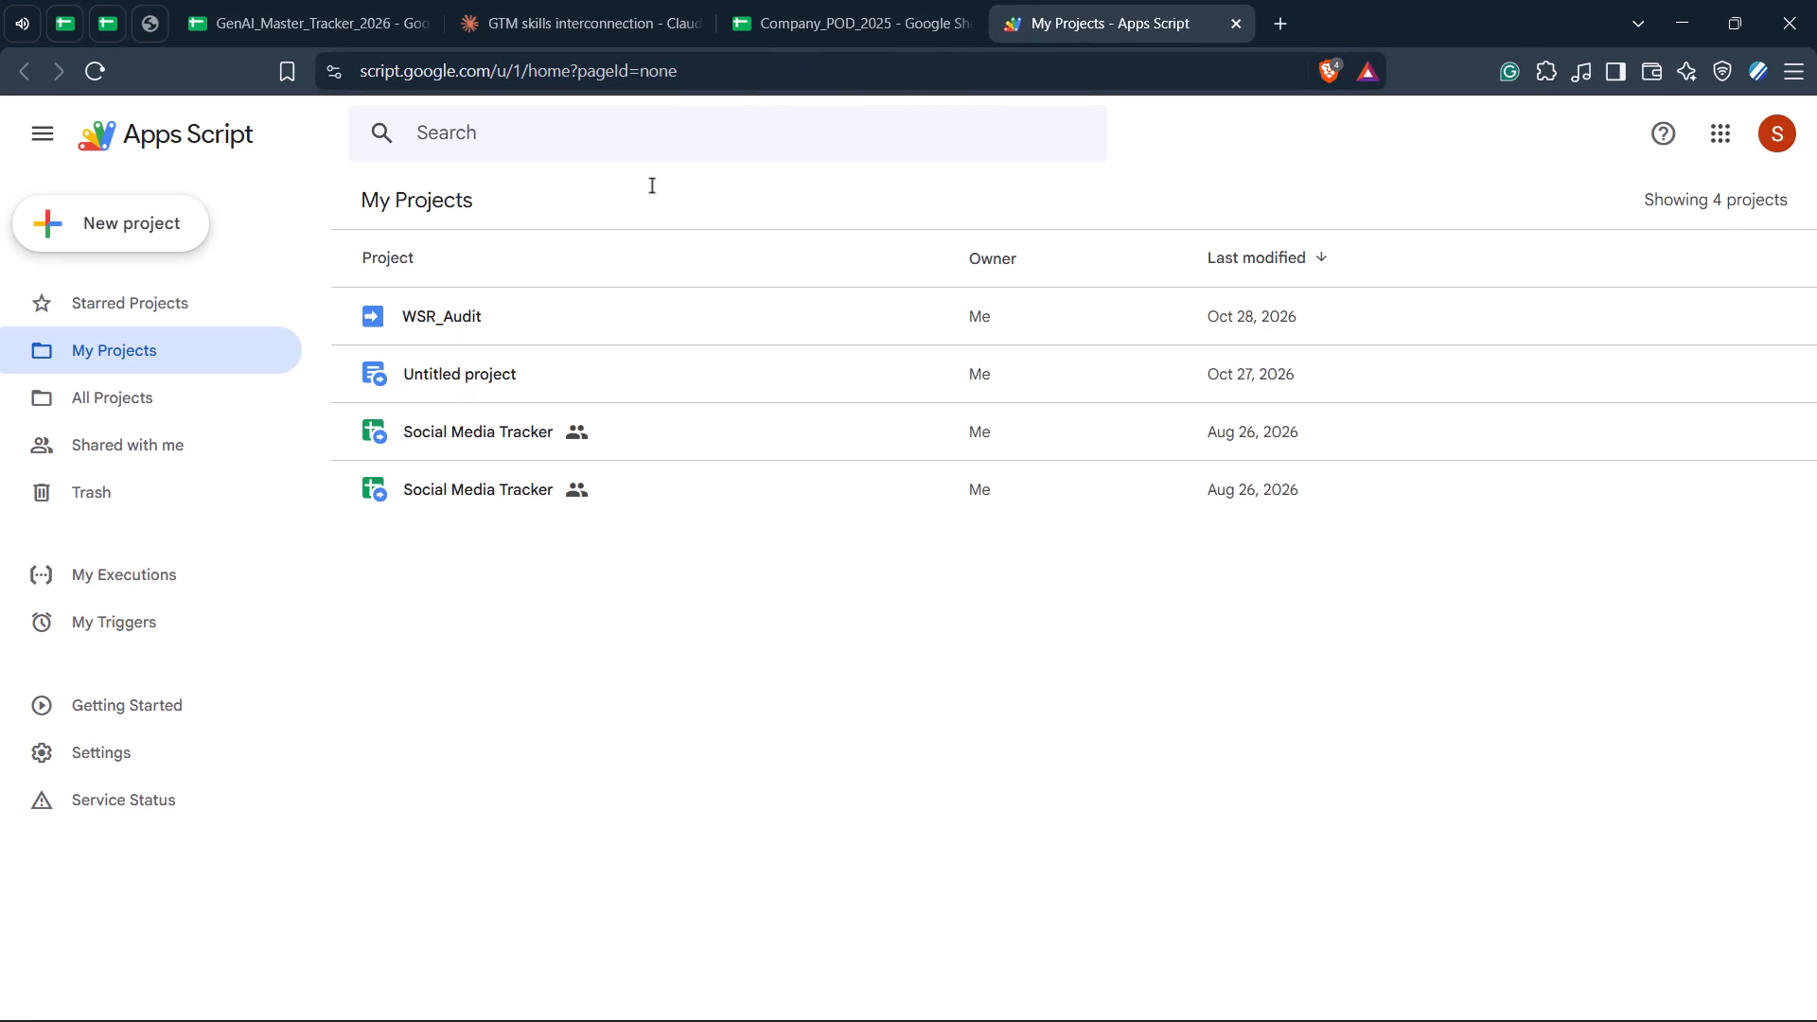
click(463, 318)
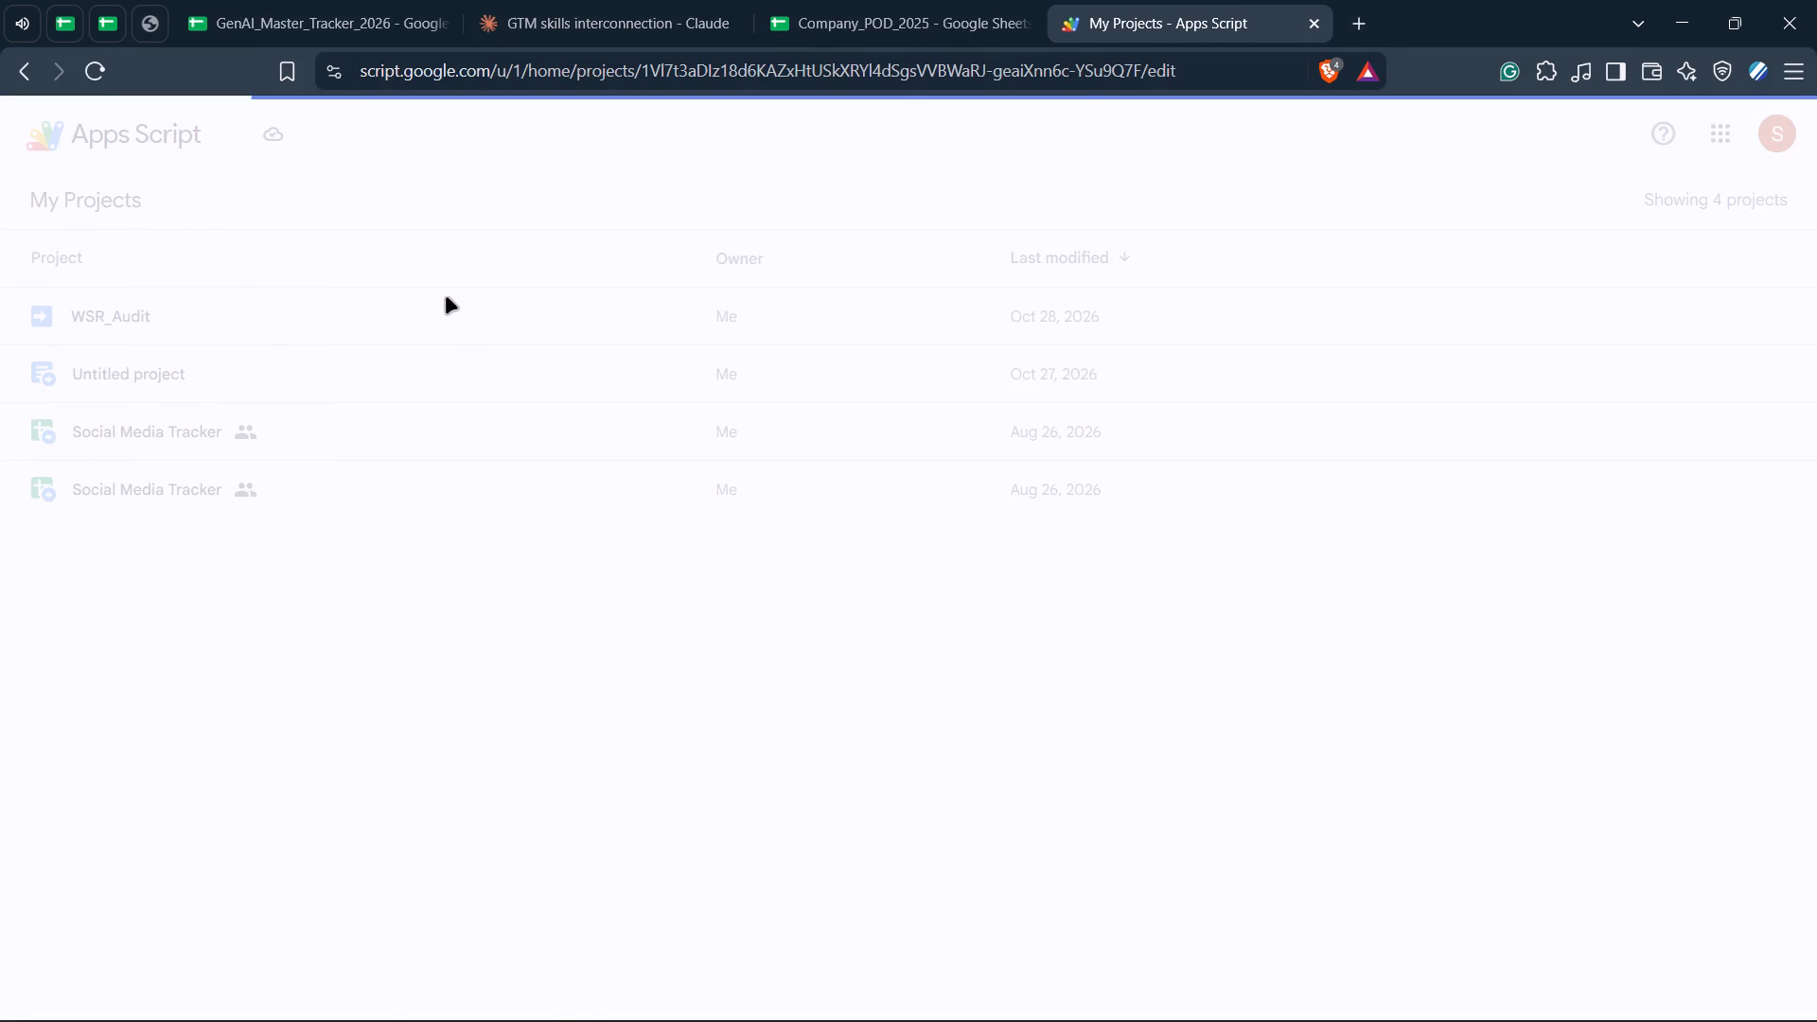
scroll(752, 423, down, 6)
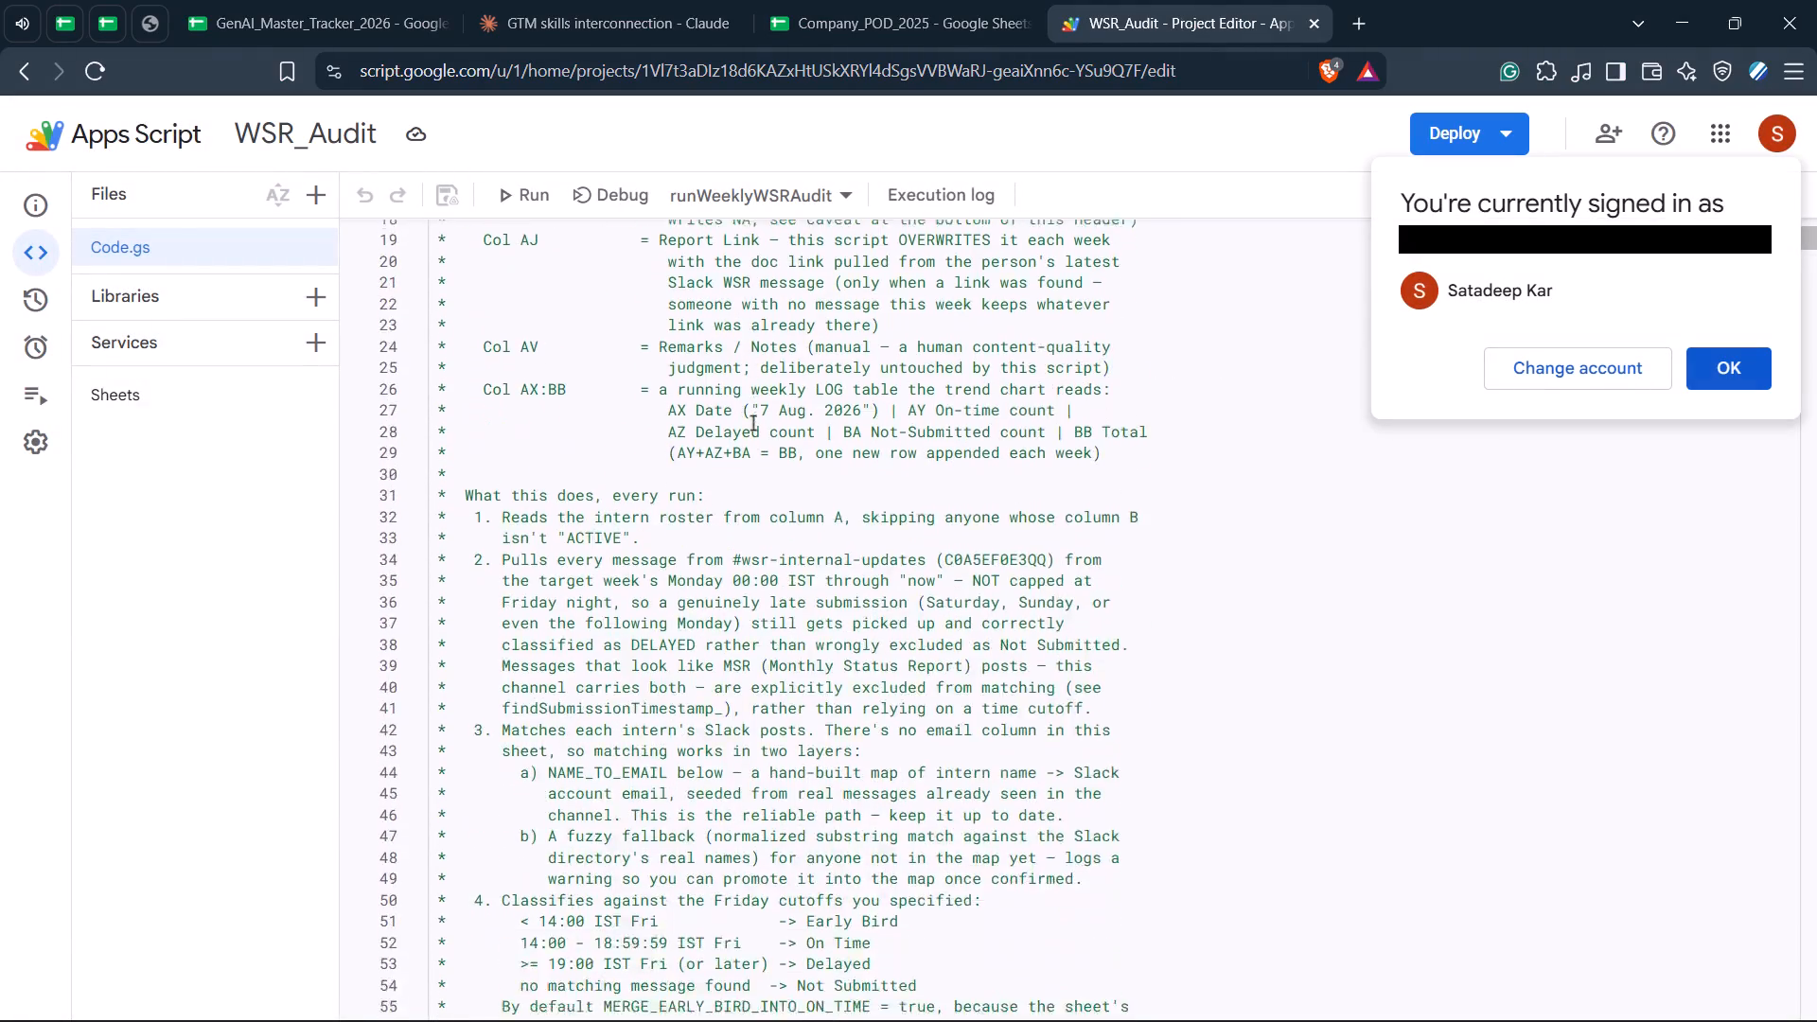
scroll(752, 422, down, 3)
click(1769, 374)
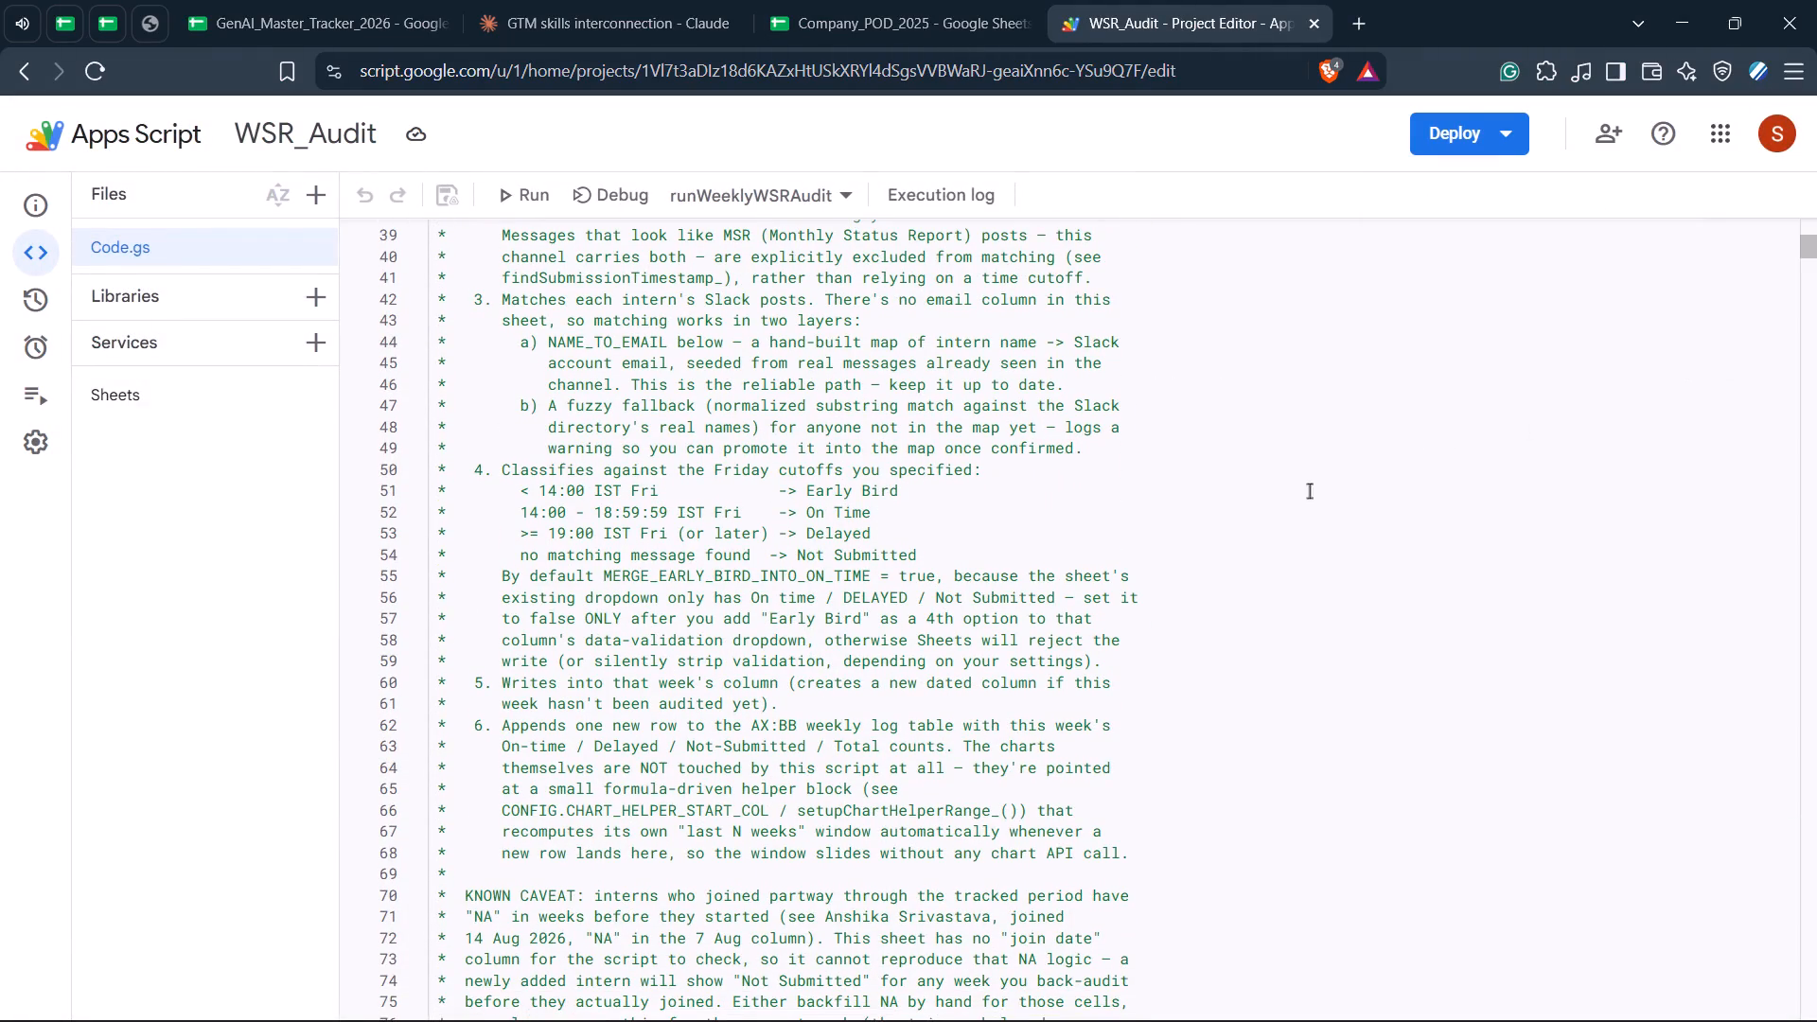
Comment out the #wsr-internal-updates and #081_wsr_audit entries in SLACK_POST_CHANNEL_IDS in Code.gs and save the project.
scroll(1003, 550, down, 15)
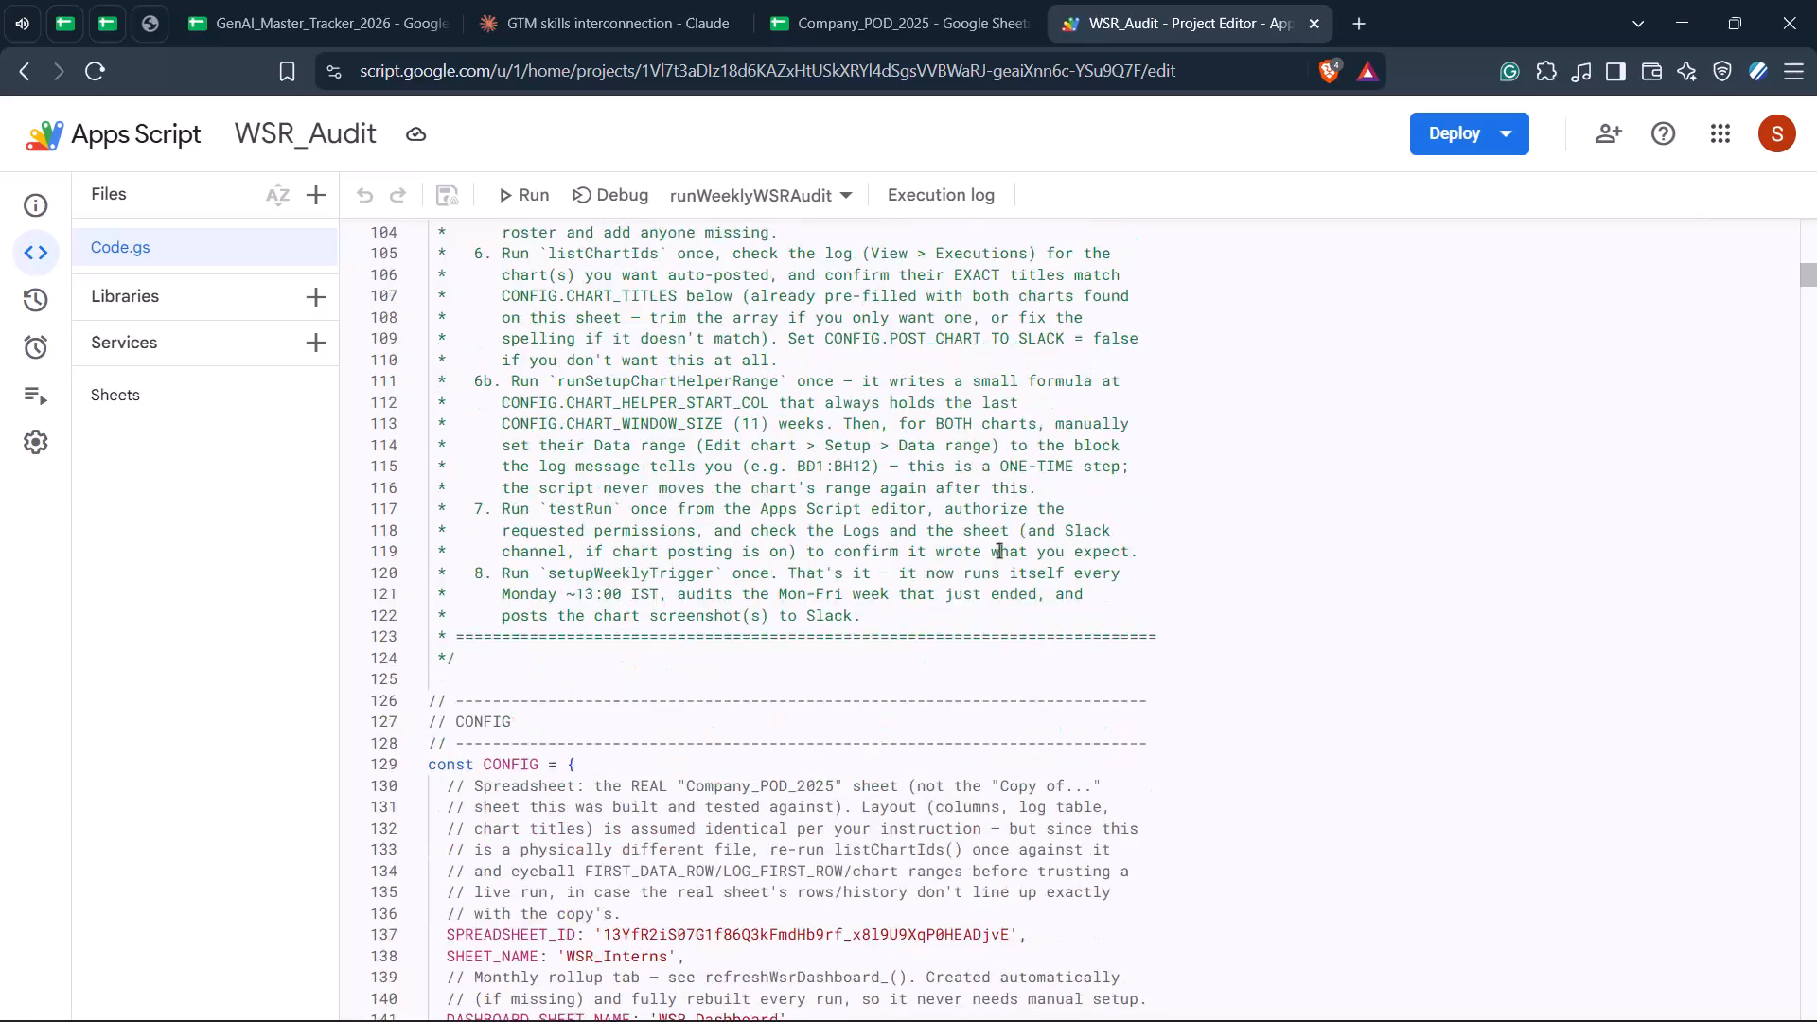
scroll(998, 550, down, 1)
scroll(923, 527, down, 7)
scroll(691, 637, down, 2)
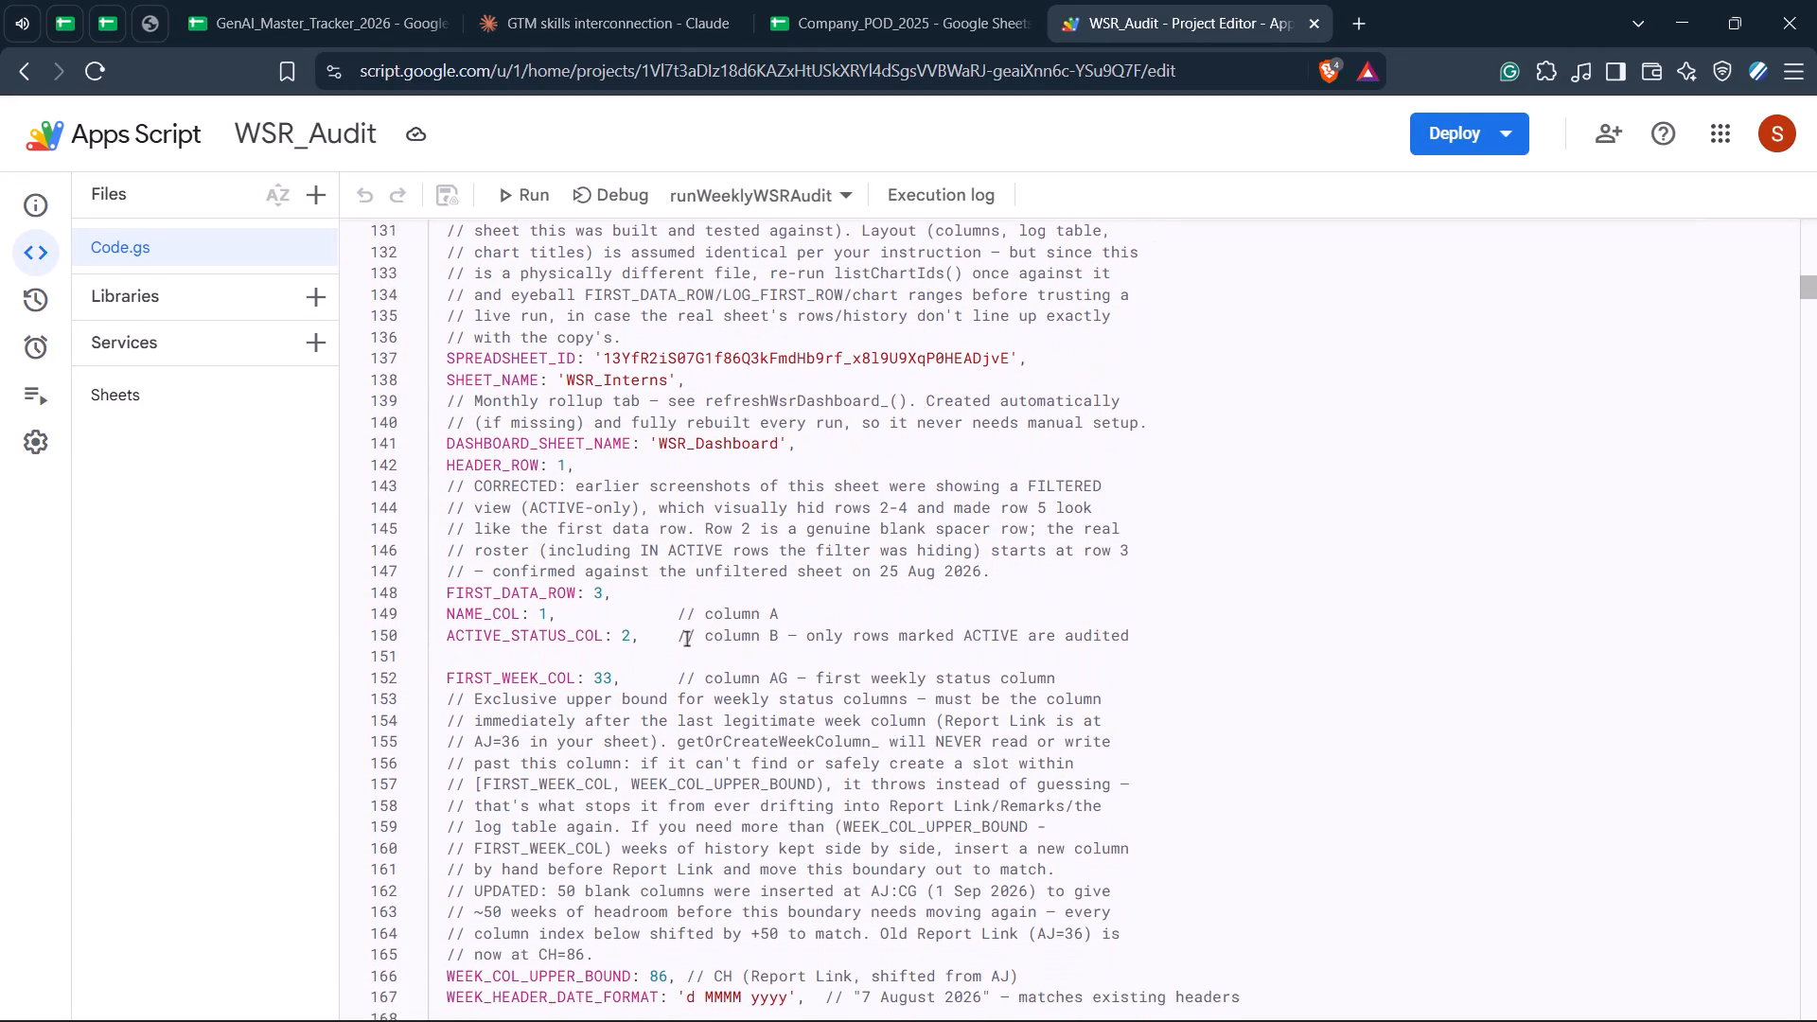
scroll(686, 638, down, 11)
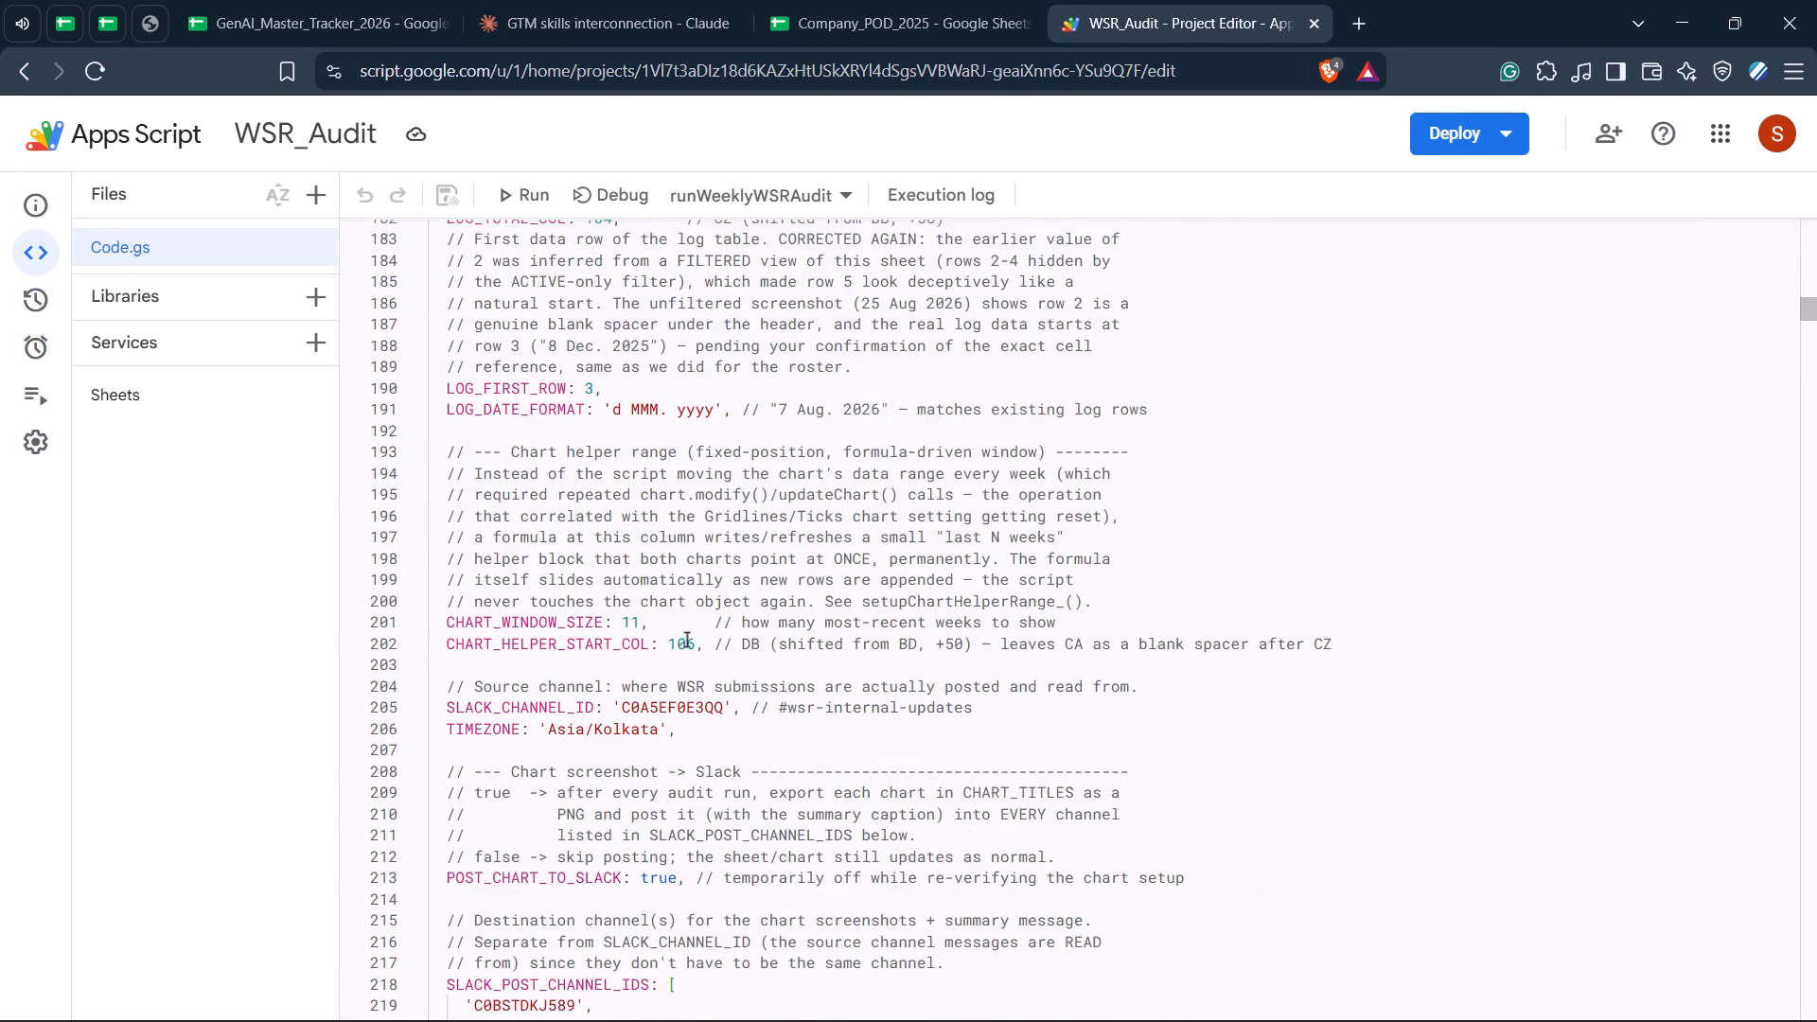
scroll(588, 578, down, 7)
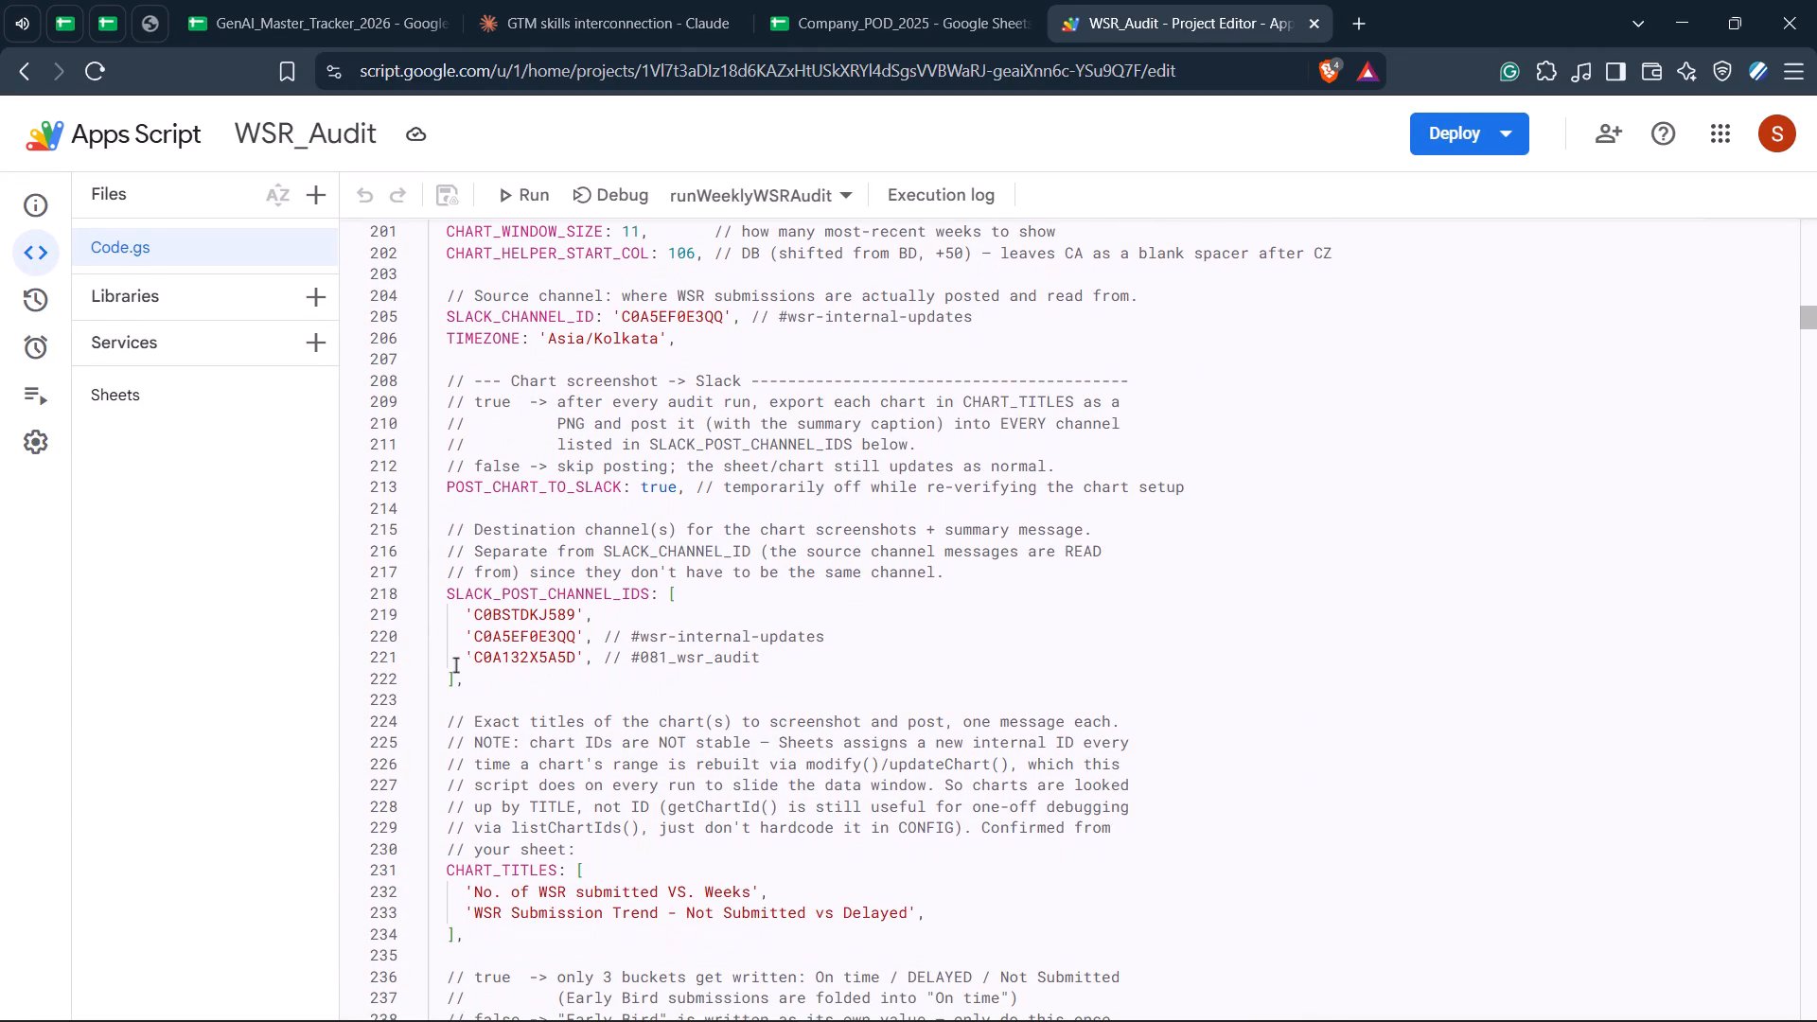
drag(463, 660, 461, 635)
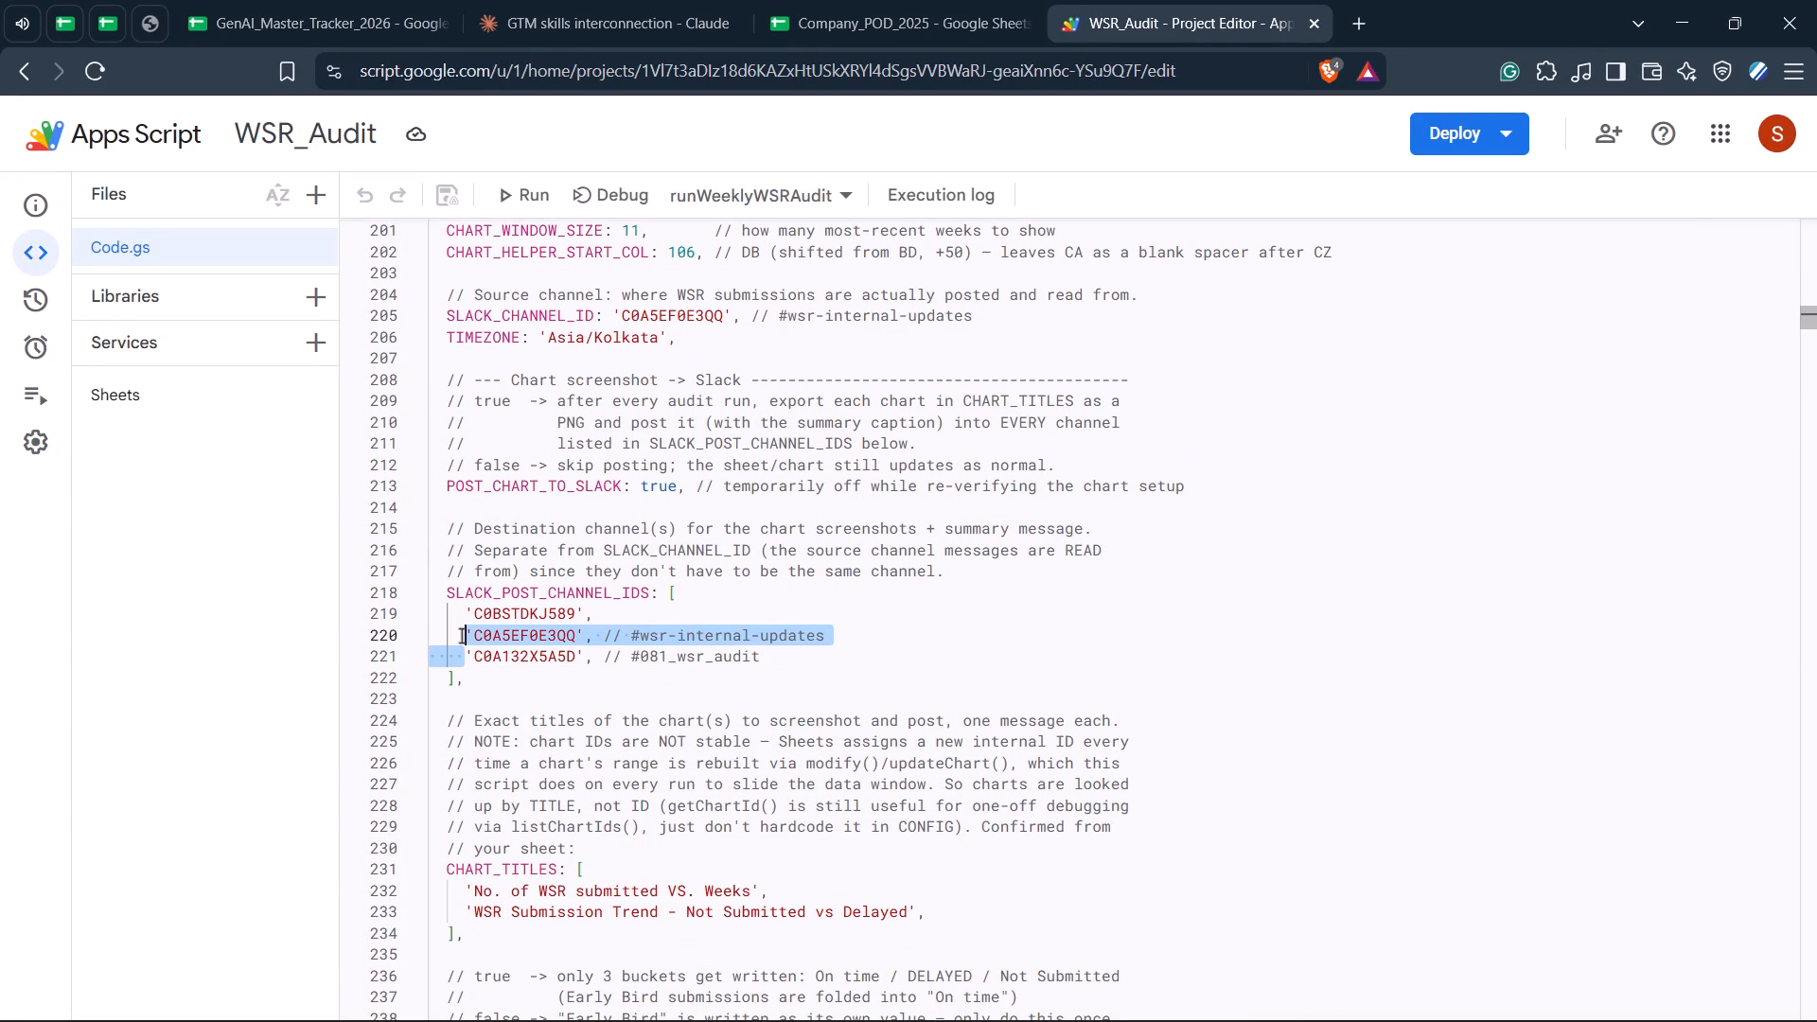
key(ctrl+slash)
click(652, 677)
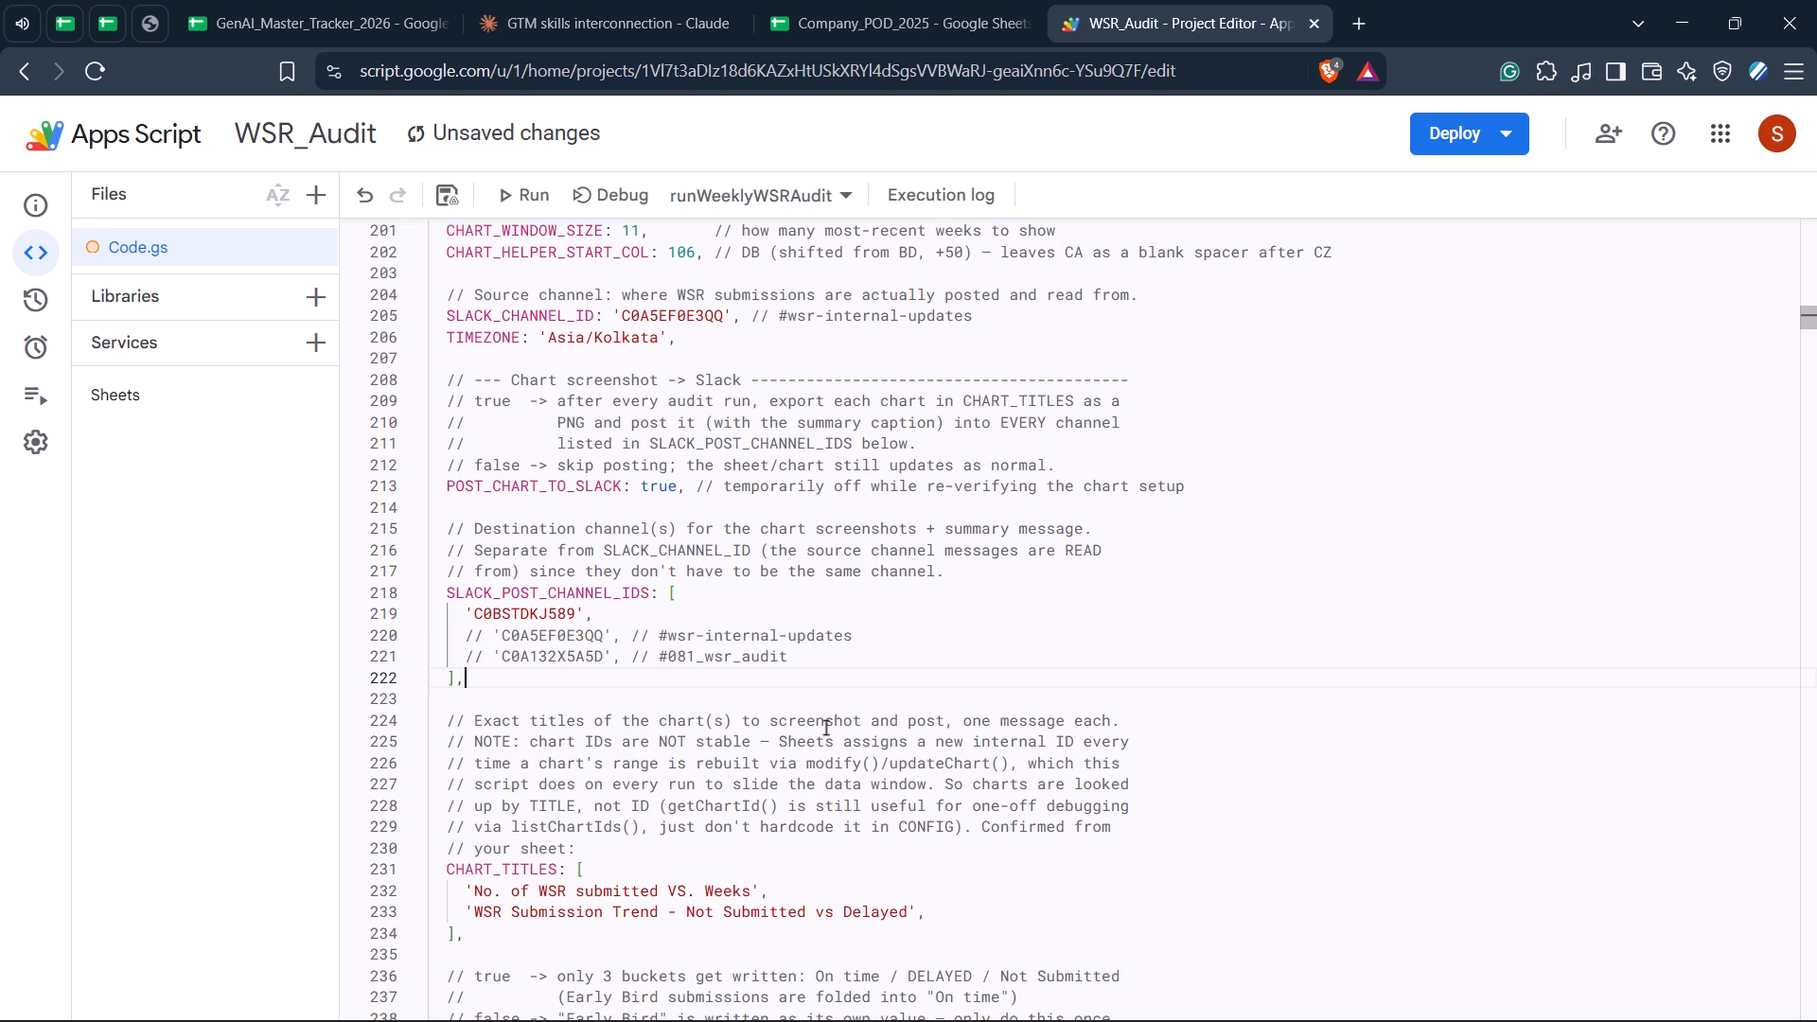
key(ctrl+s)
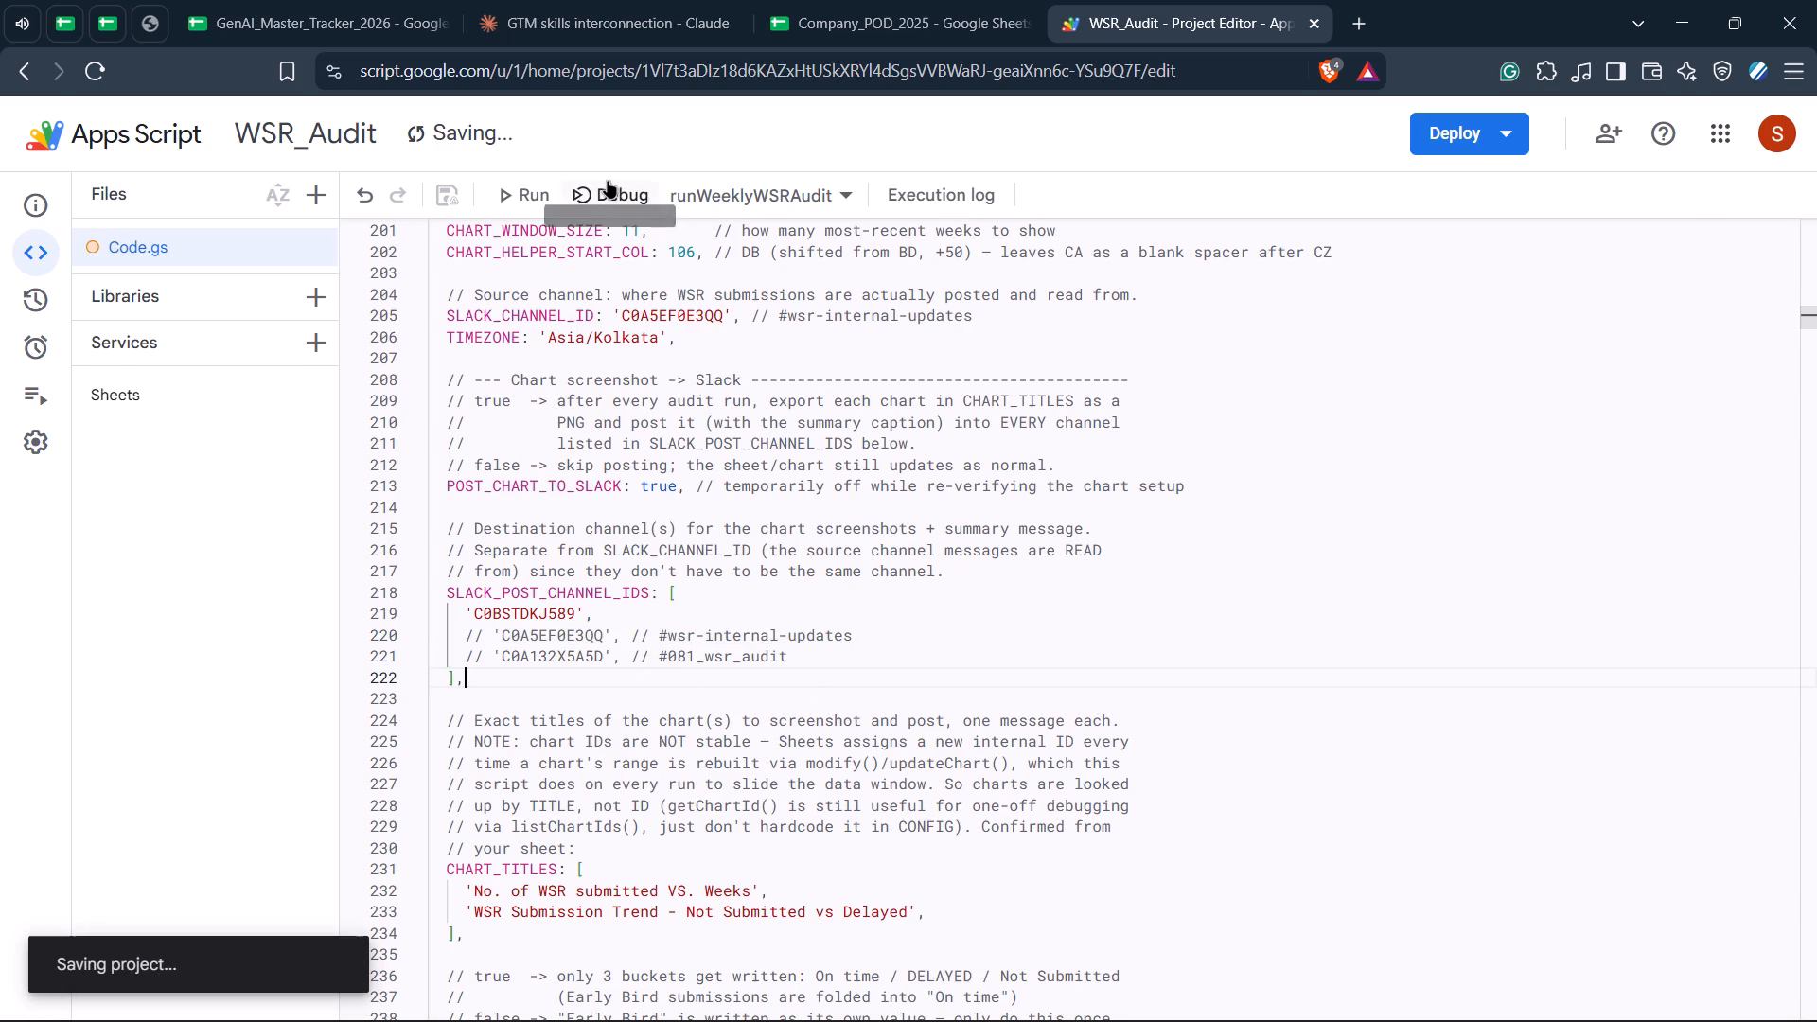
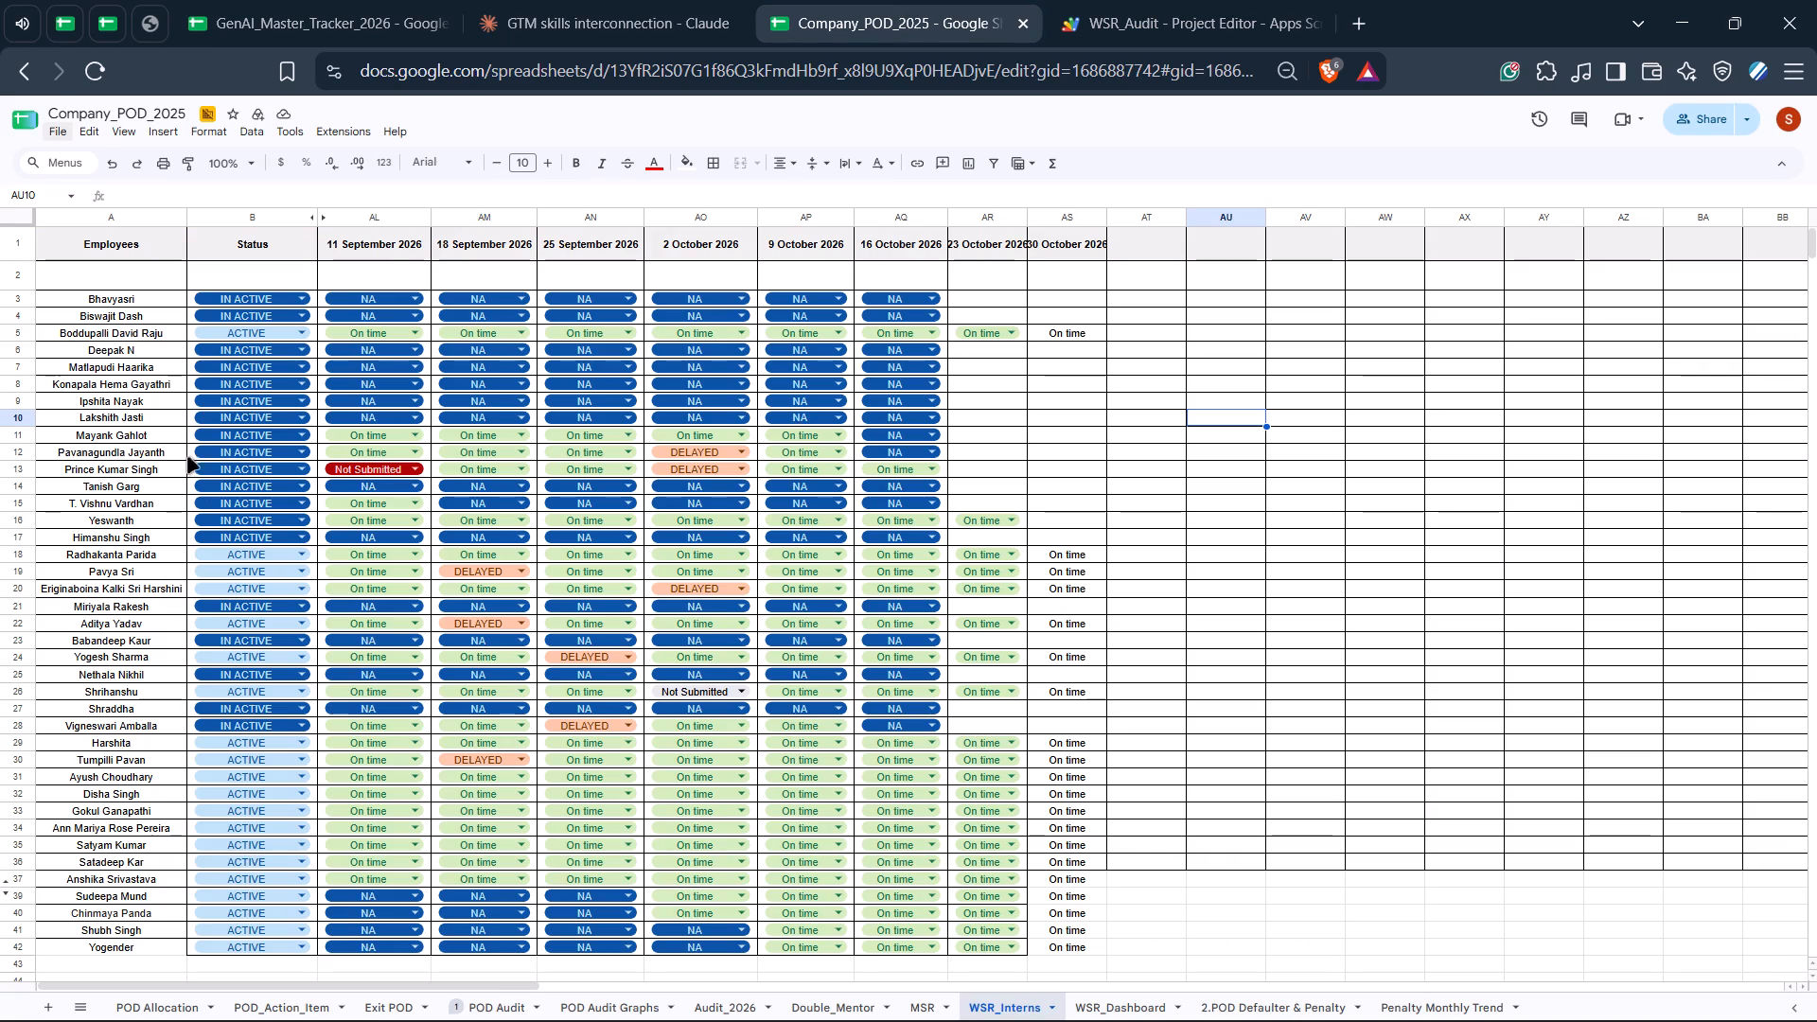
Set the Status of the employee in row 16 of WSR_Interns to ACTIVE.
click(241, 523)
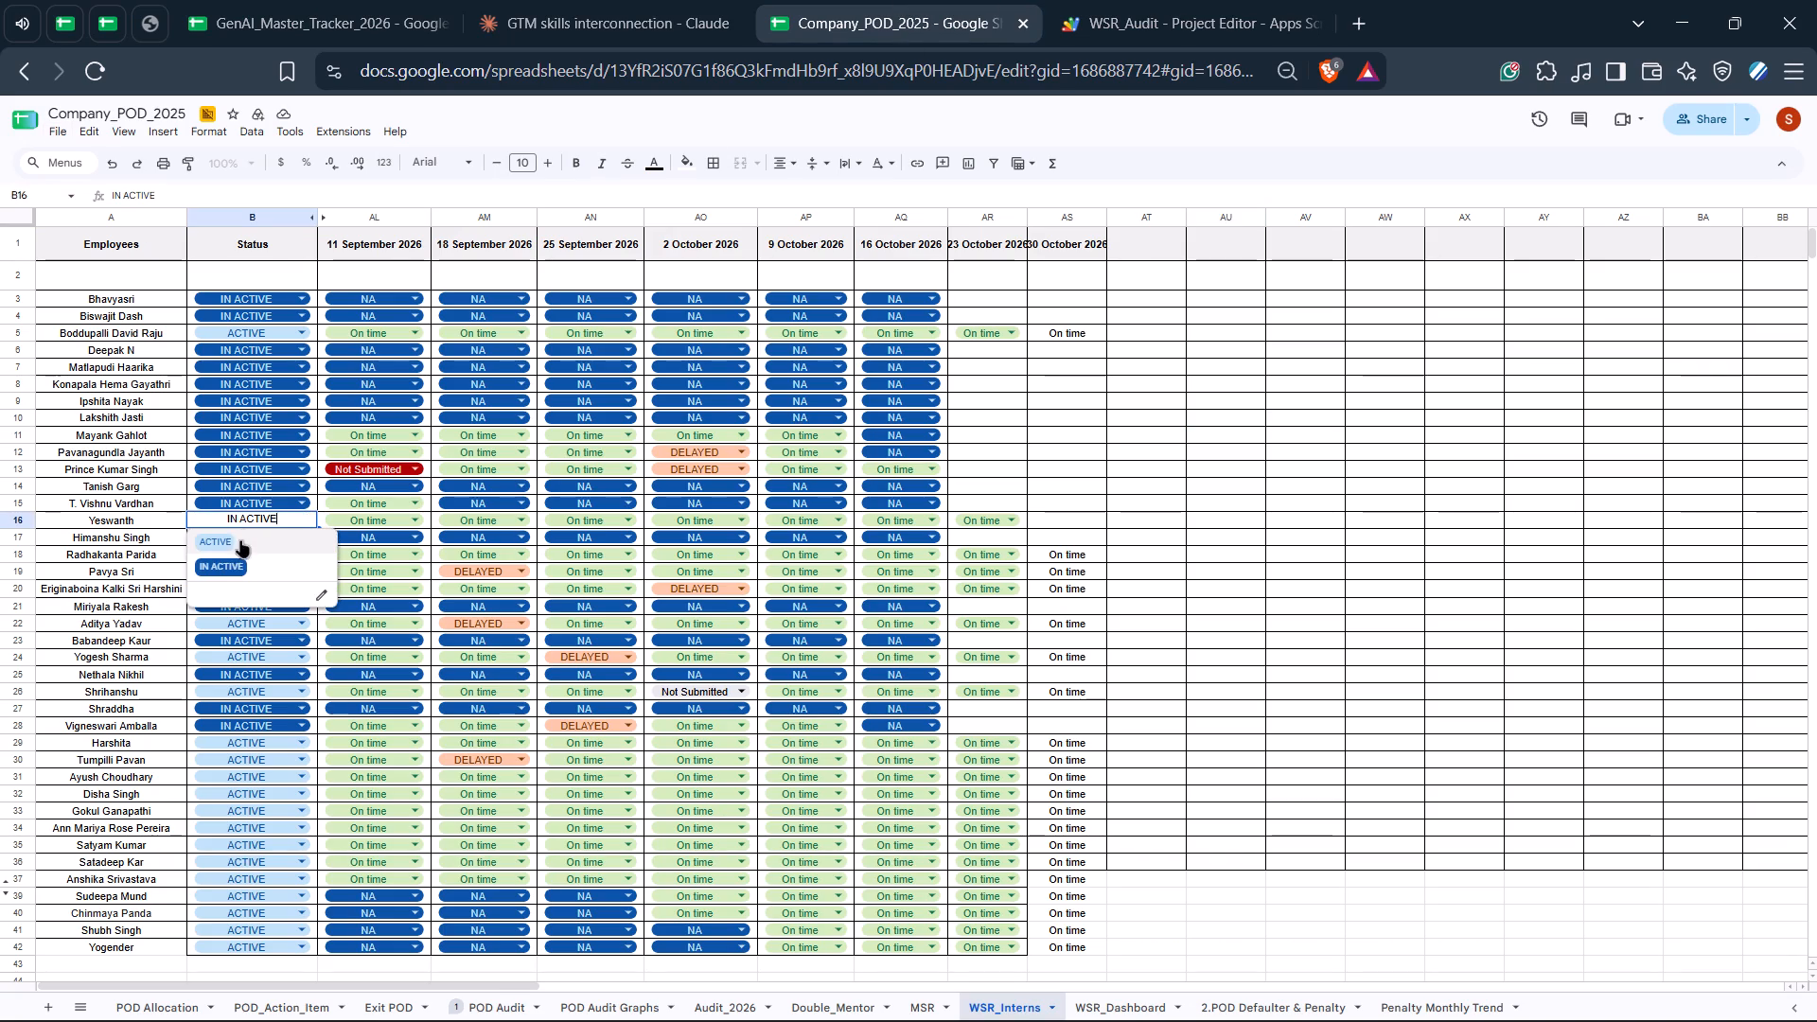
click(234, 537)
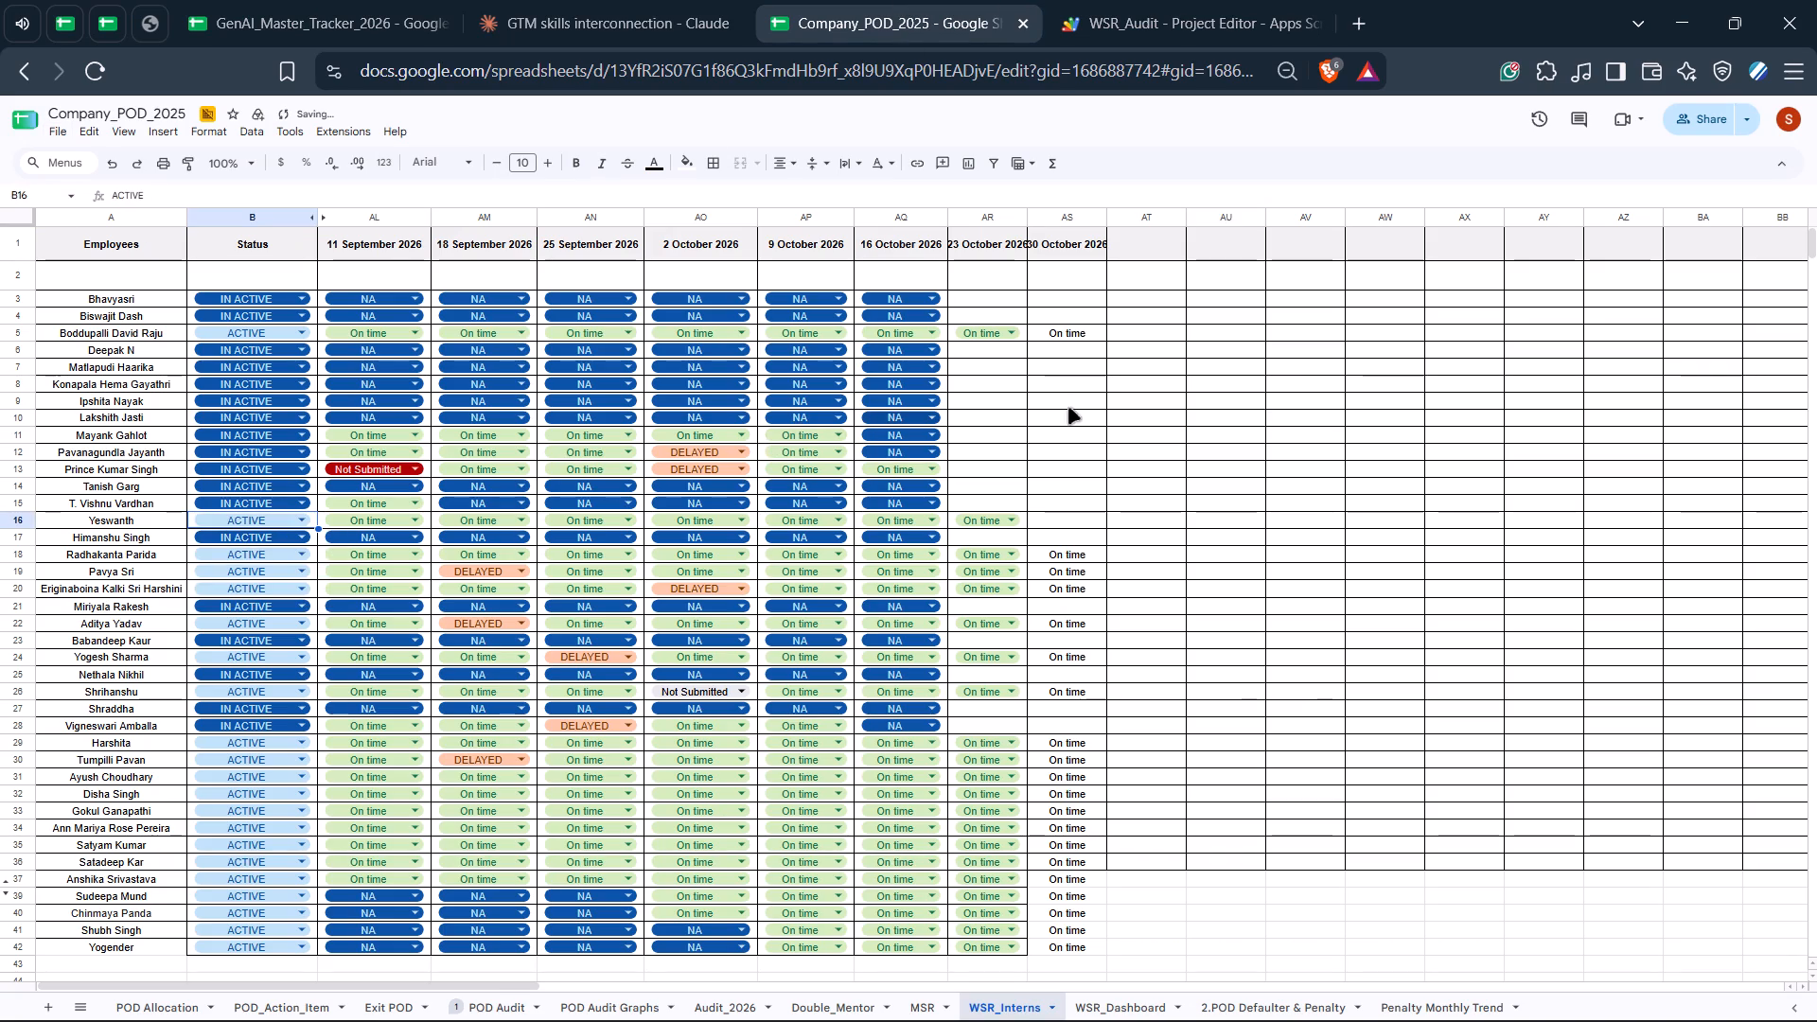
click(1080, 404)
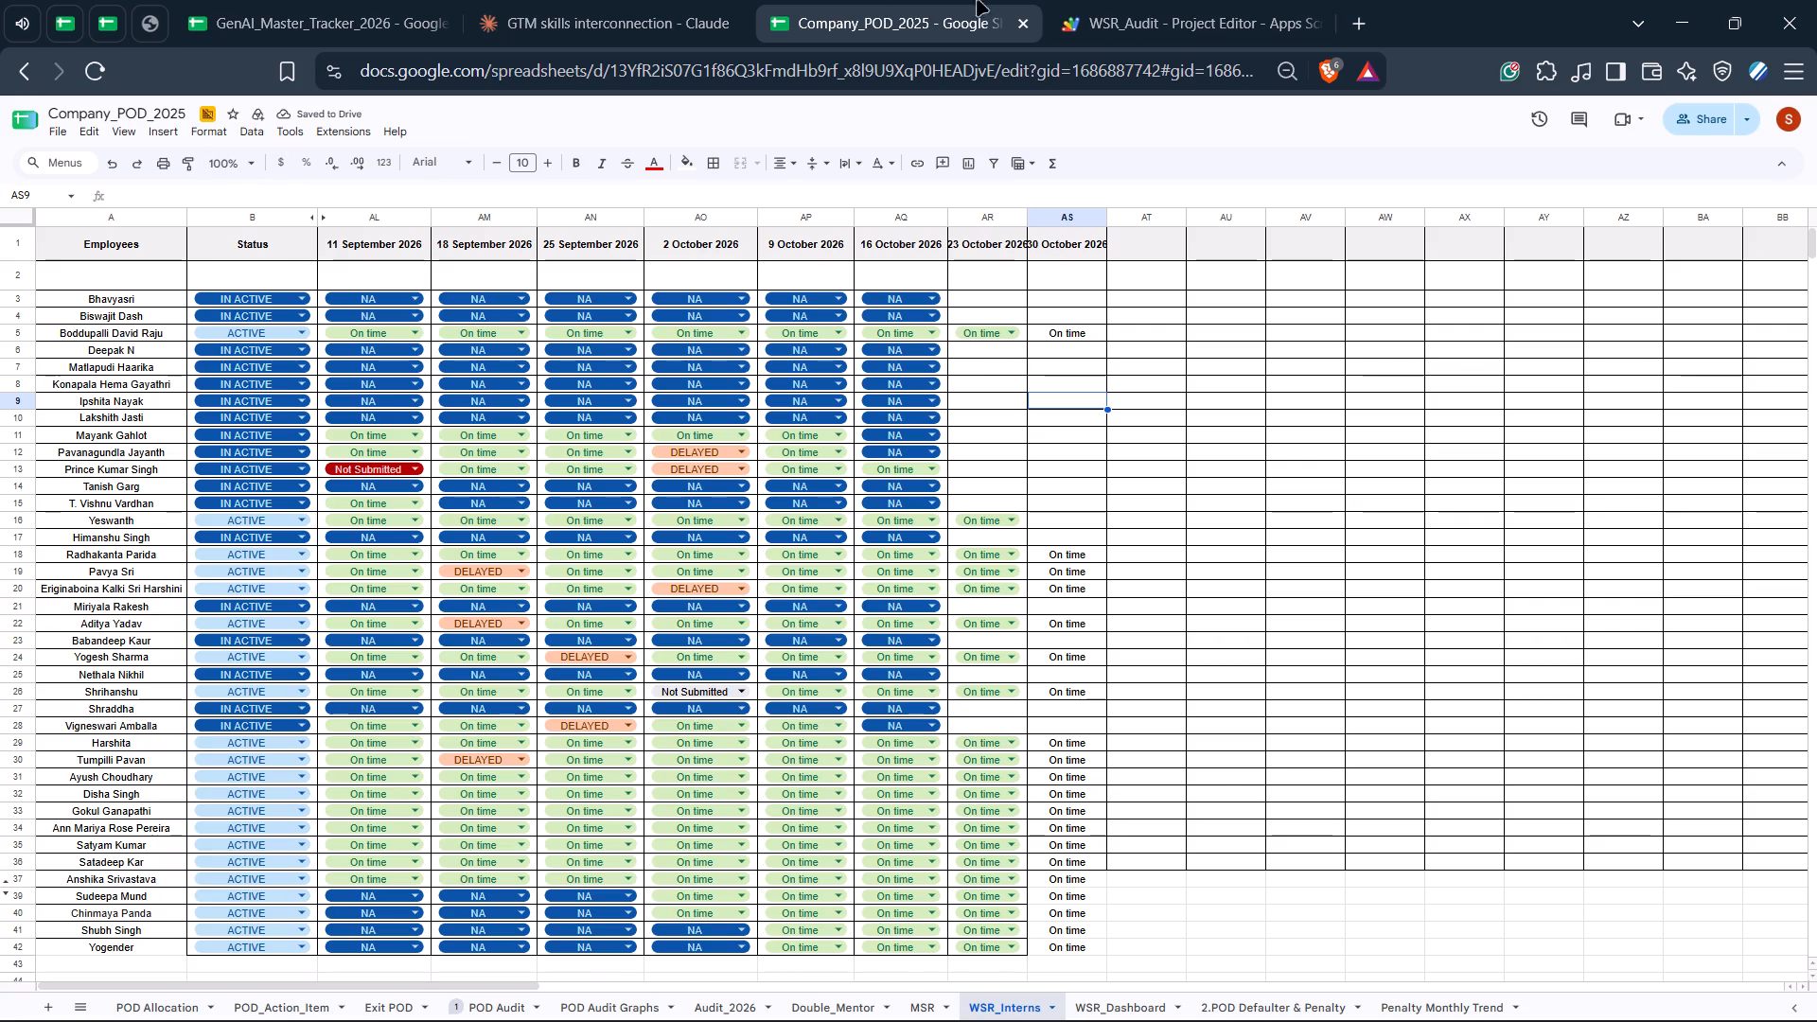
Switch to the WSR_Audit script project and run the runWeeklyWSRAudit function.
click(1185, 0)
click(504, 200)
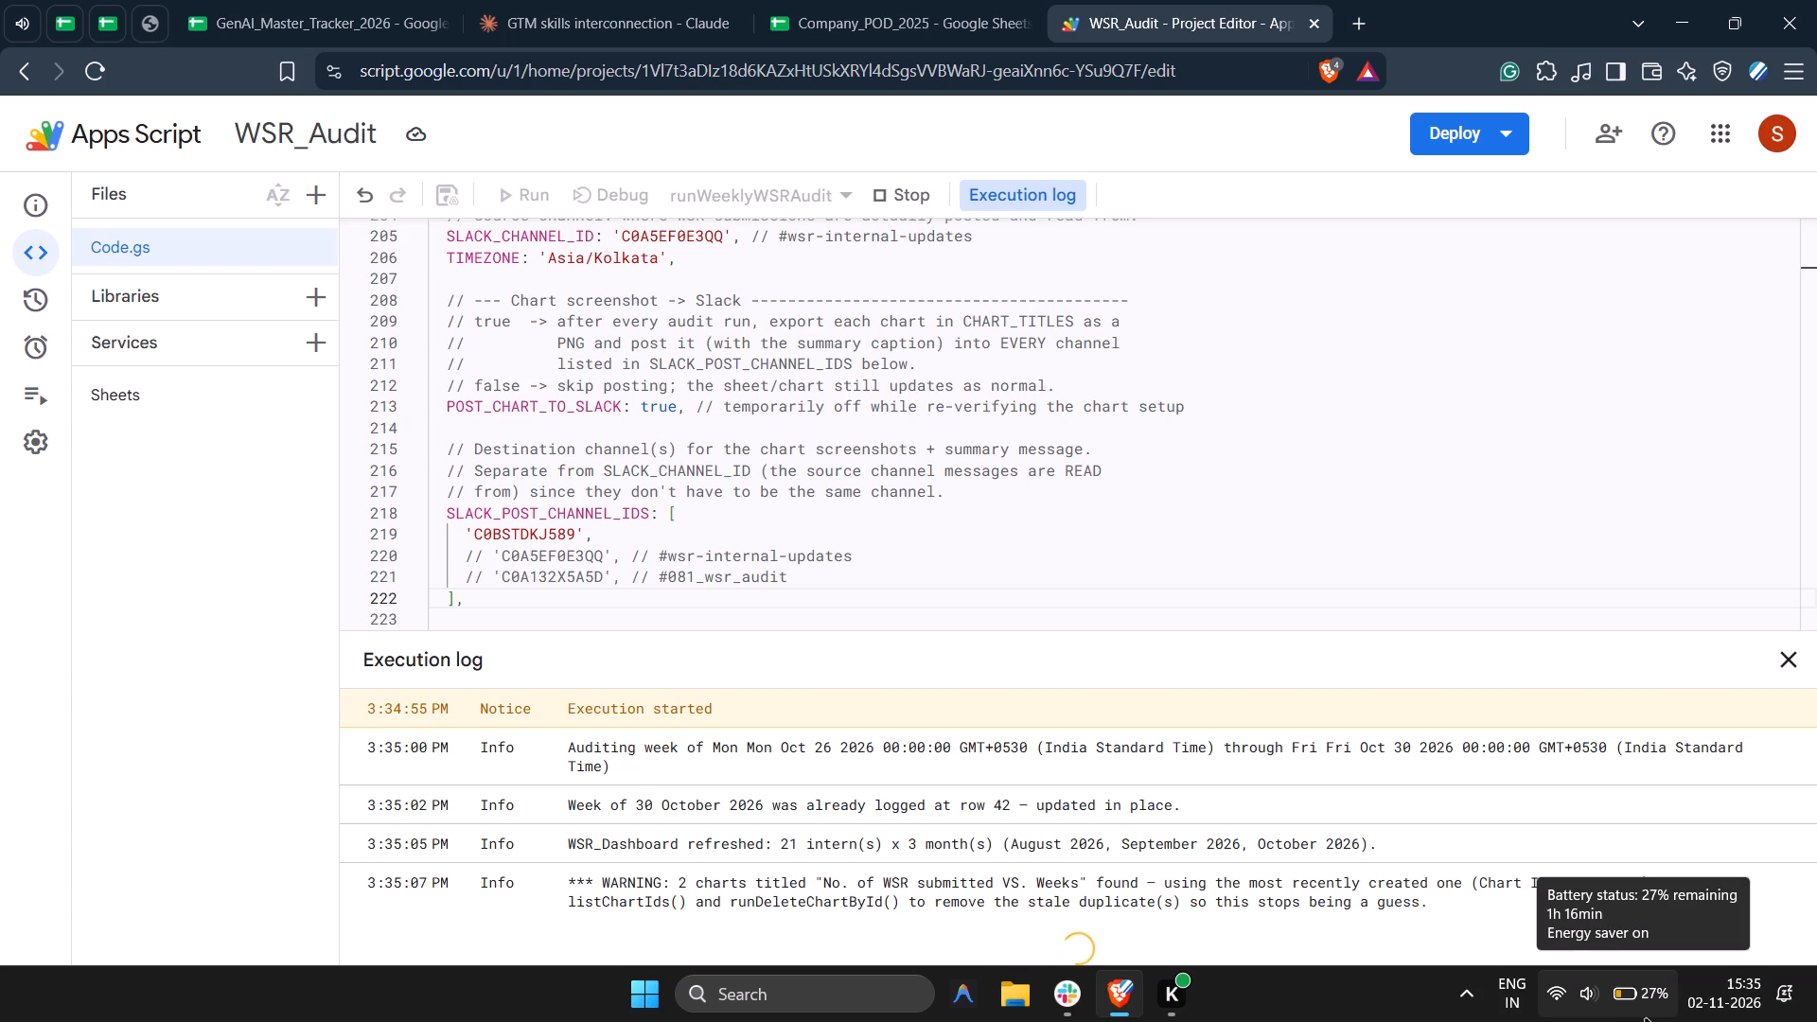
Skip the music playing in the background to the next track using the system media controls.
click(1597, 1021)
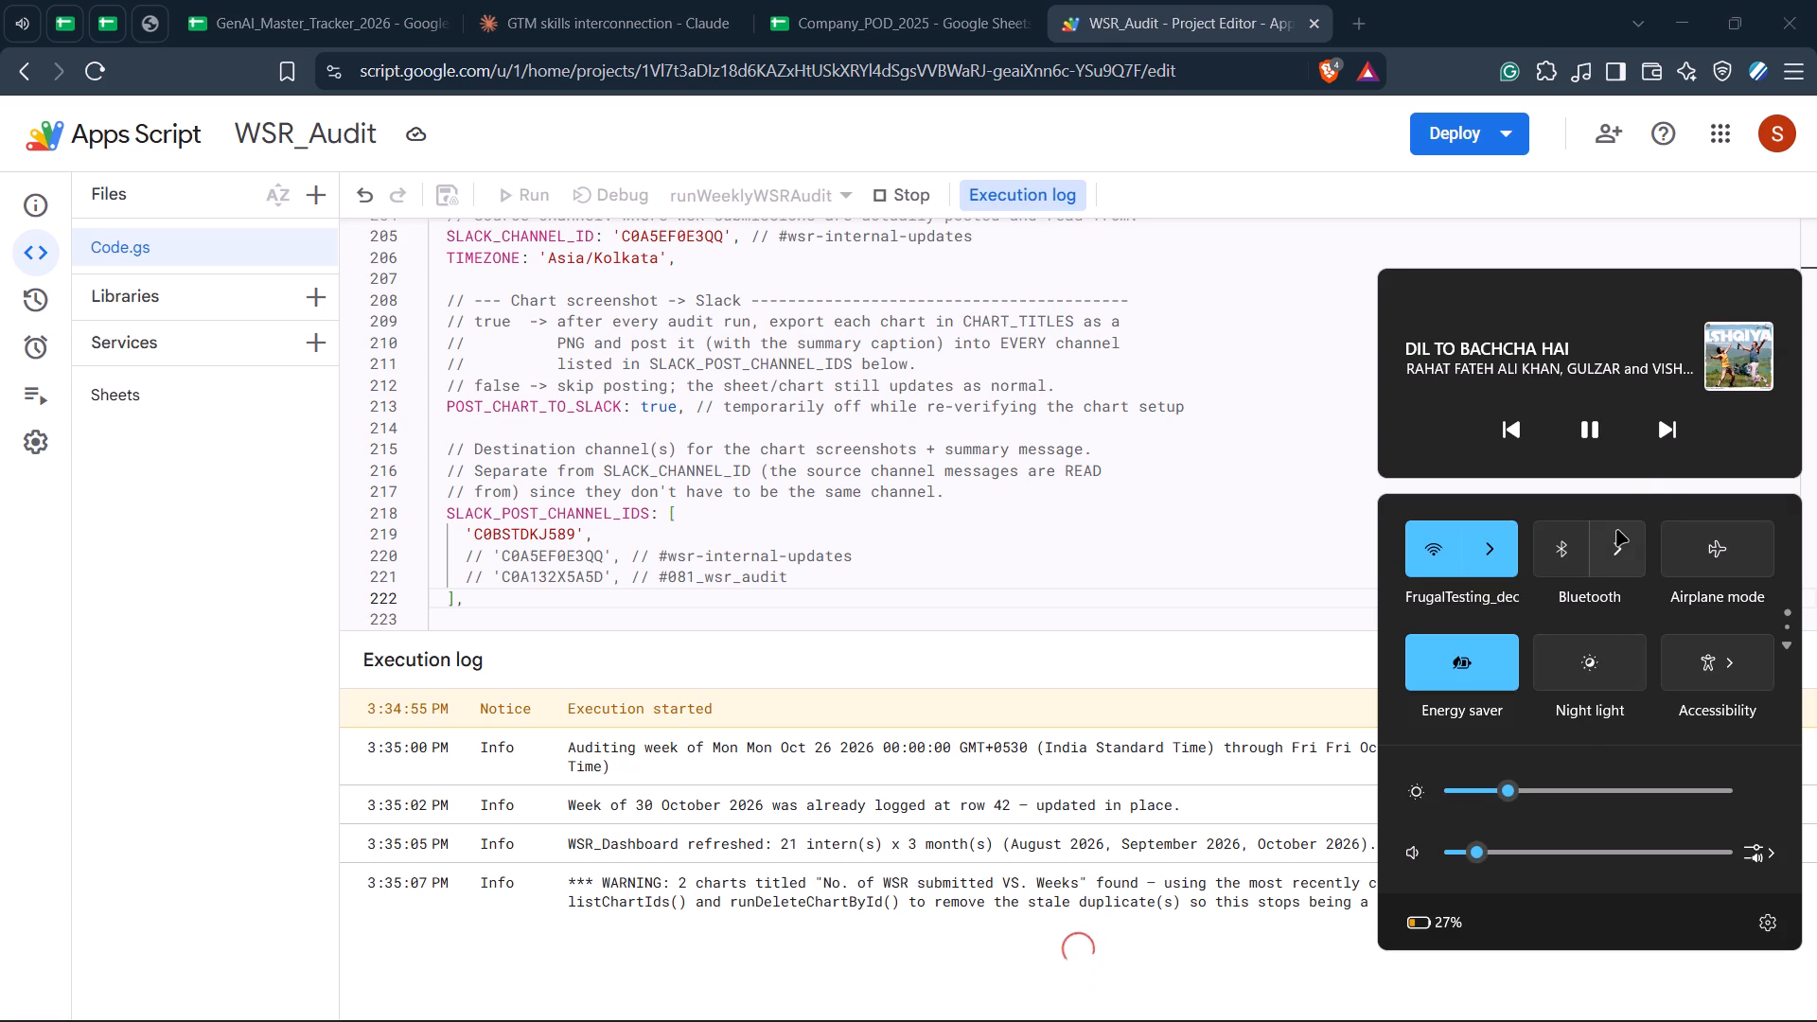
click(1674, 430)
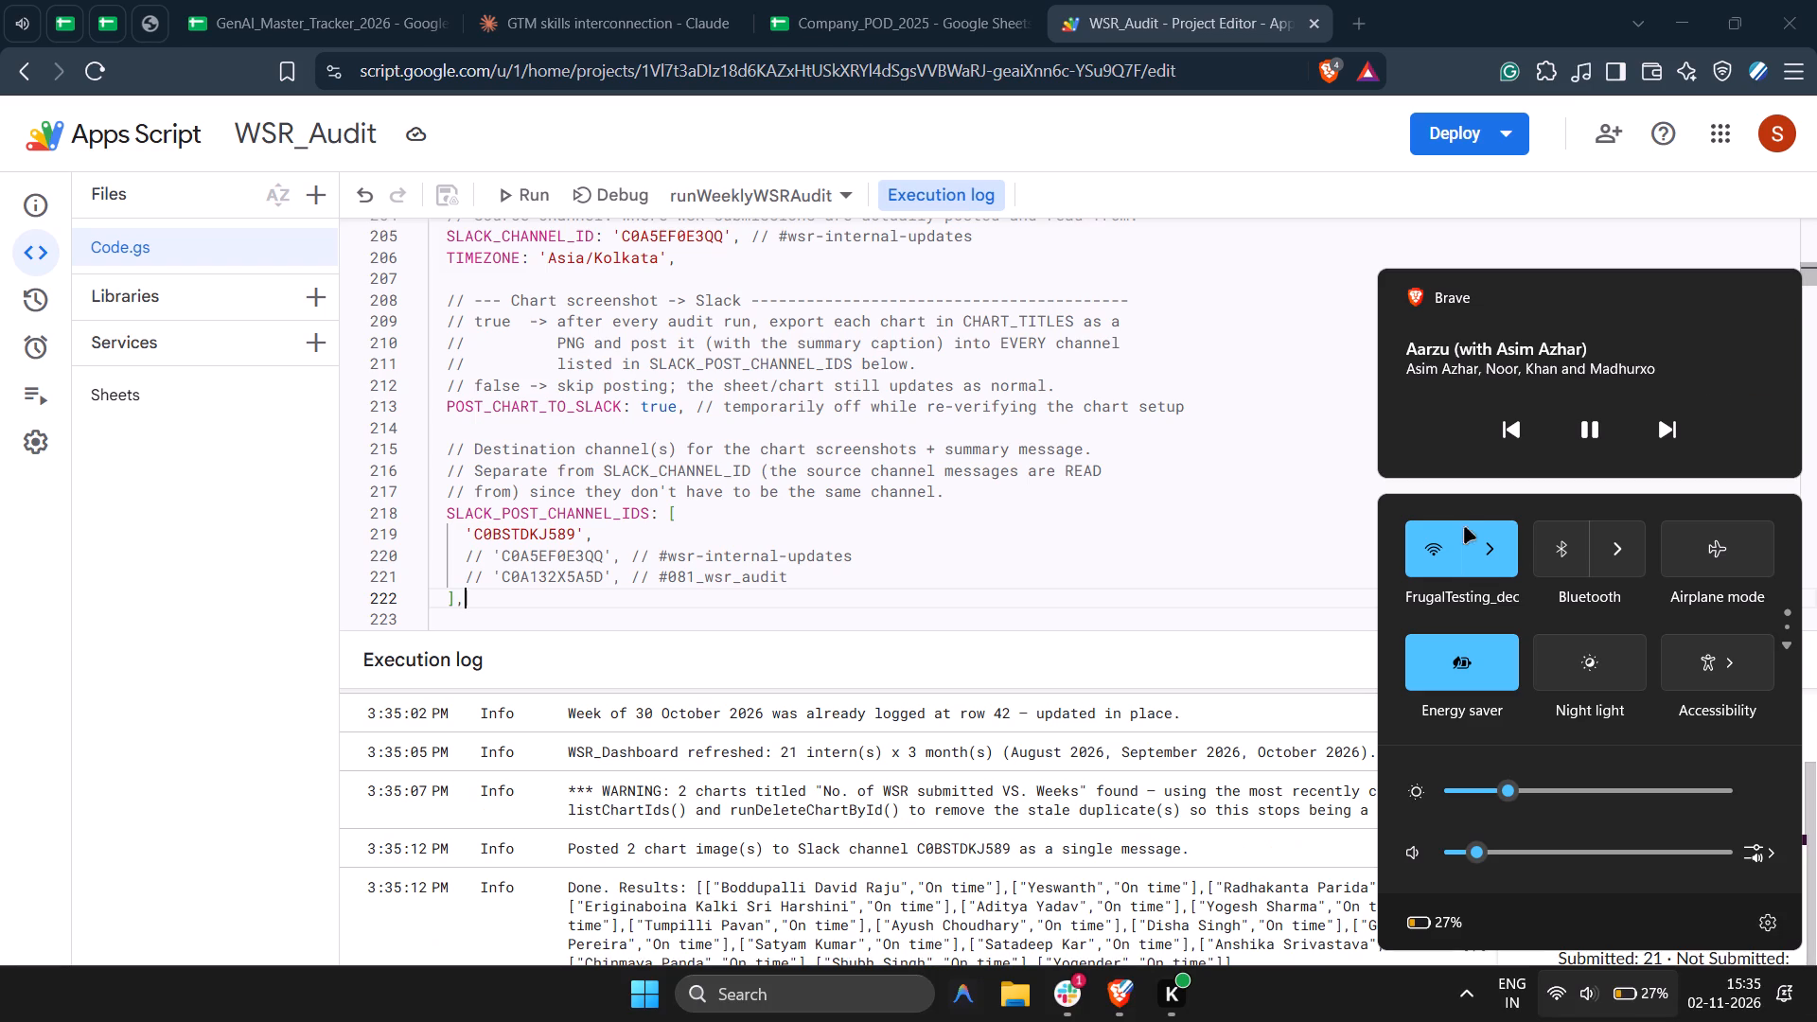
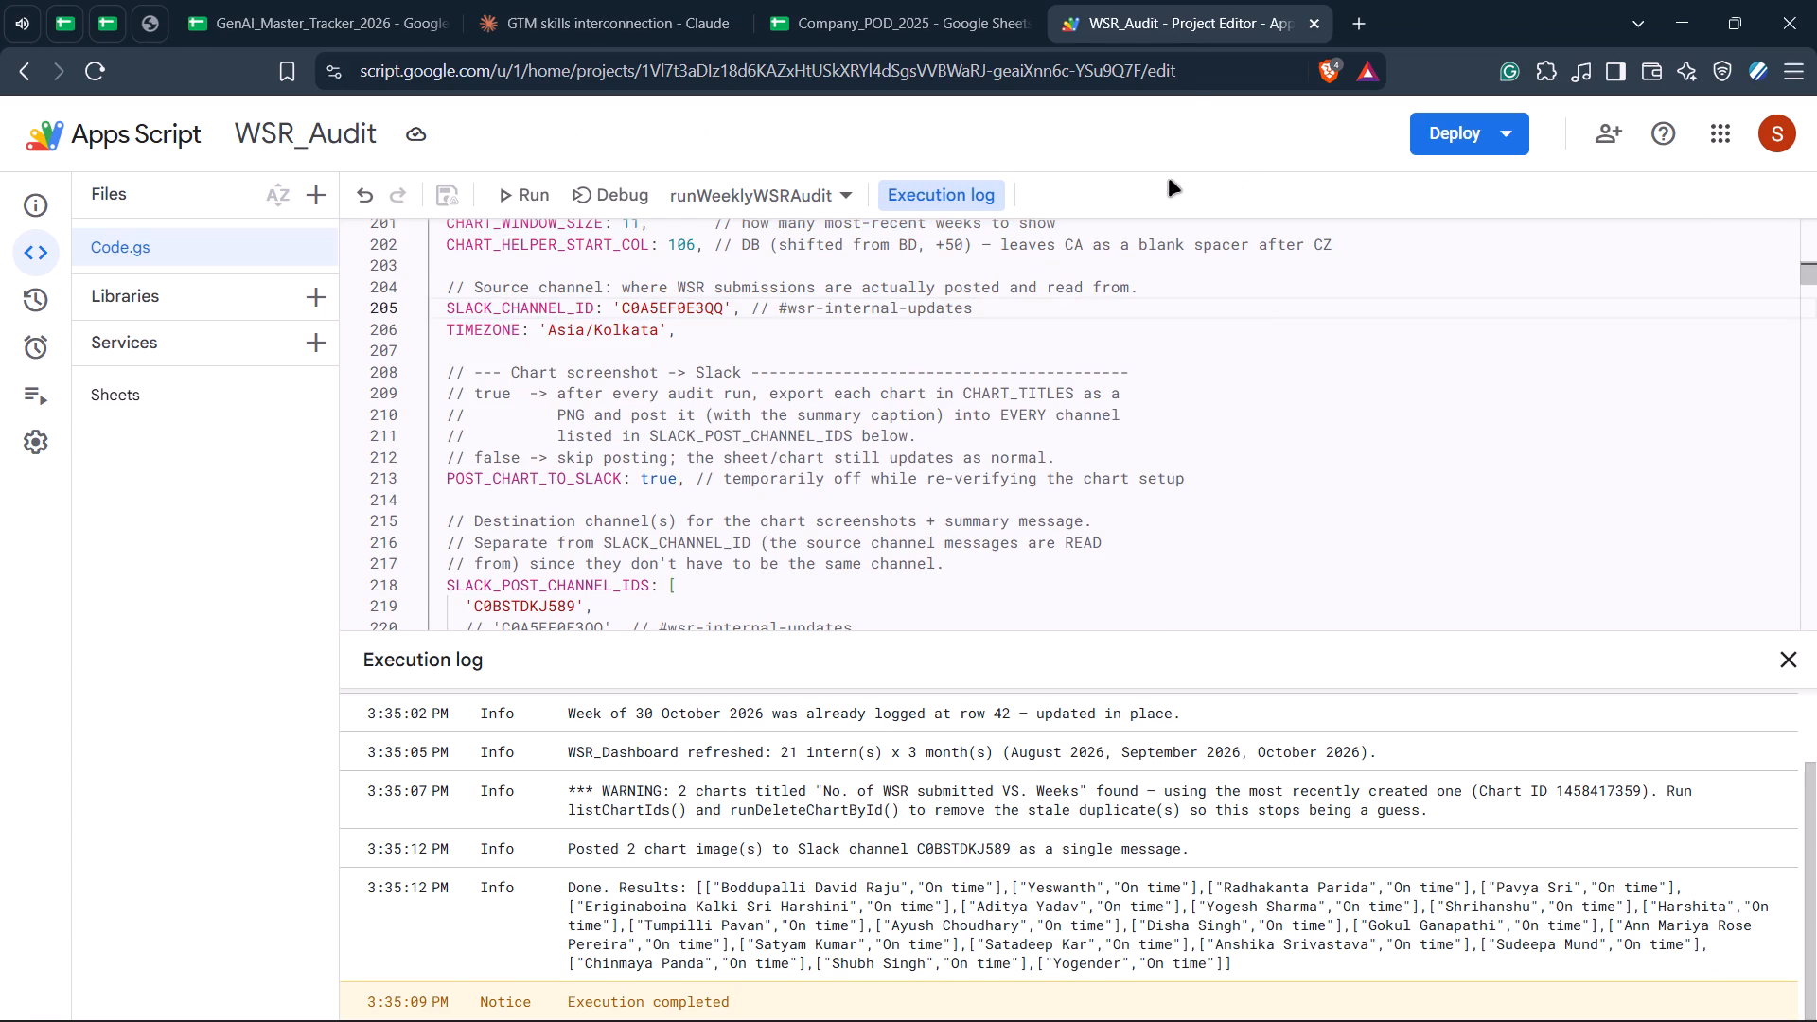
Close the execution log of the WSR_Audit script.
click(1191, 97)
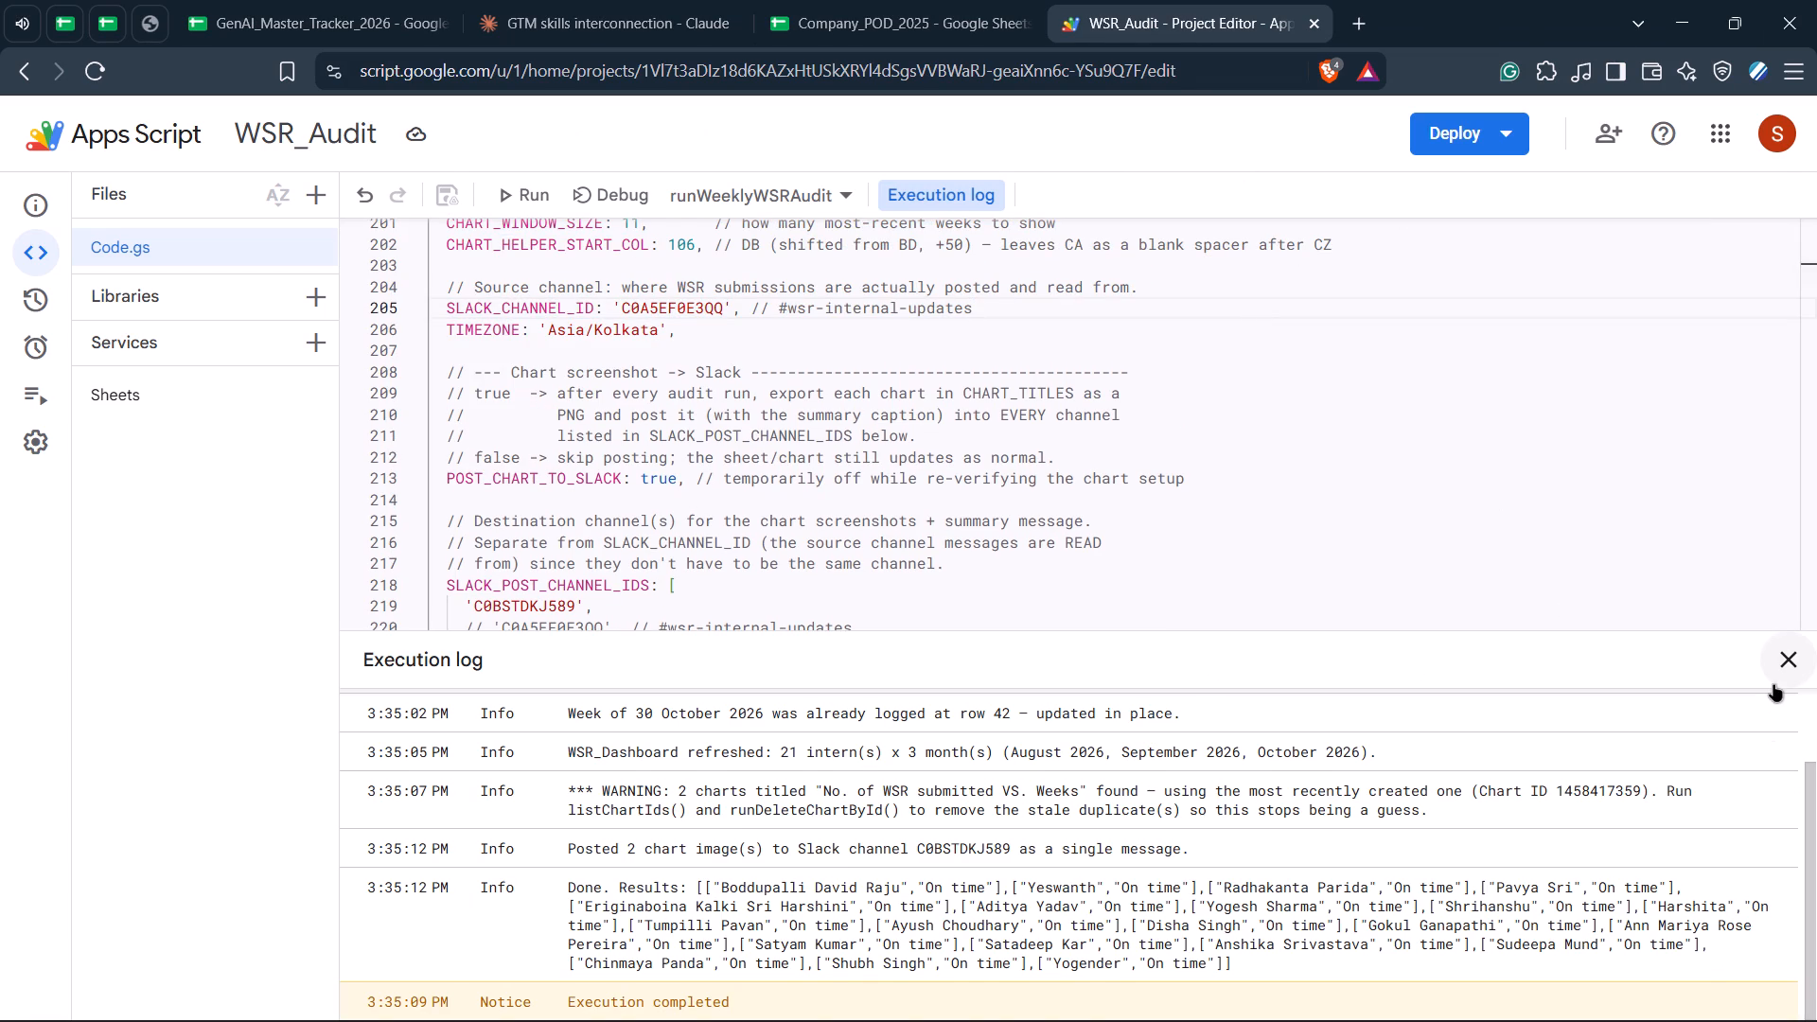
click(1780, 677)
click(1153, 278)
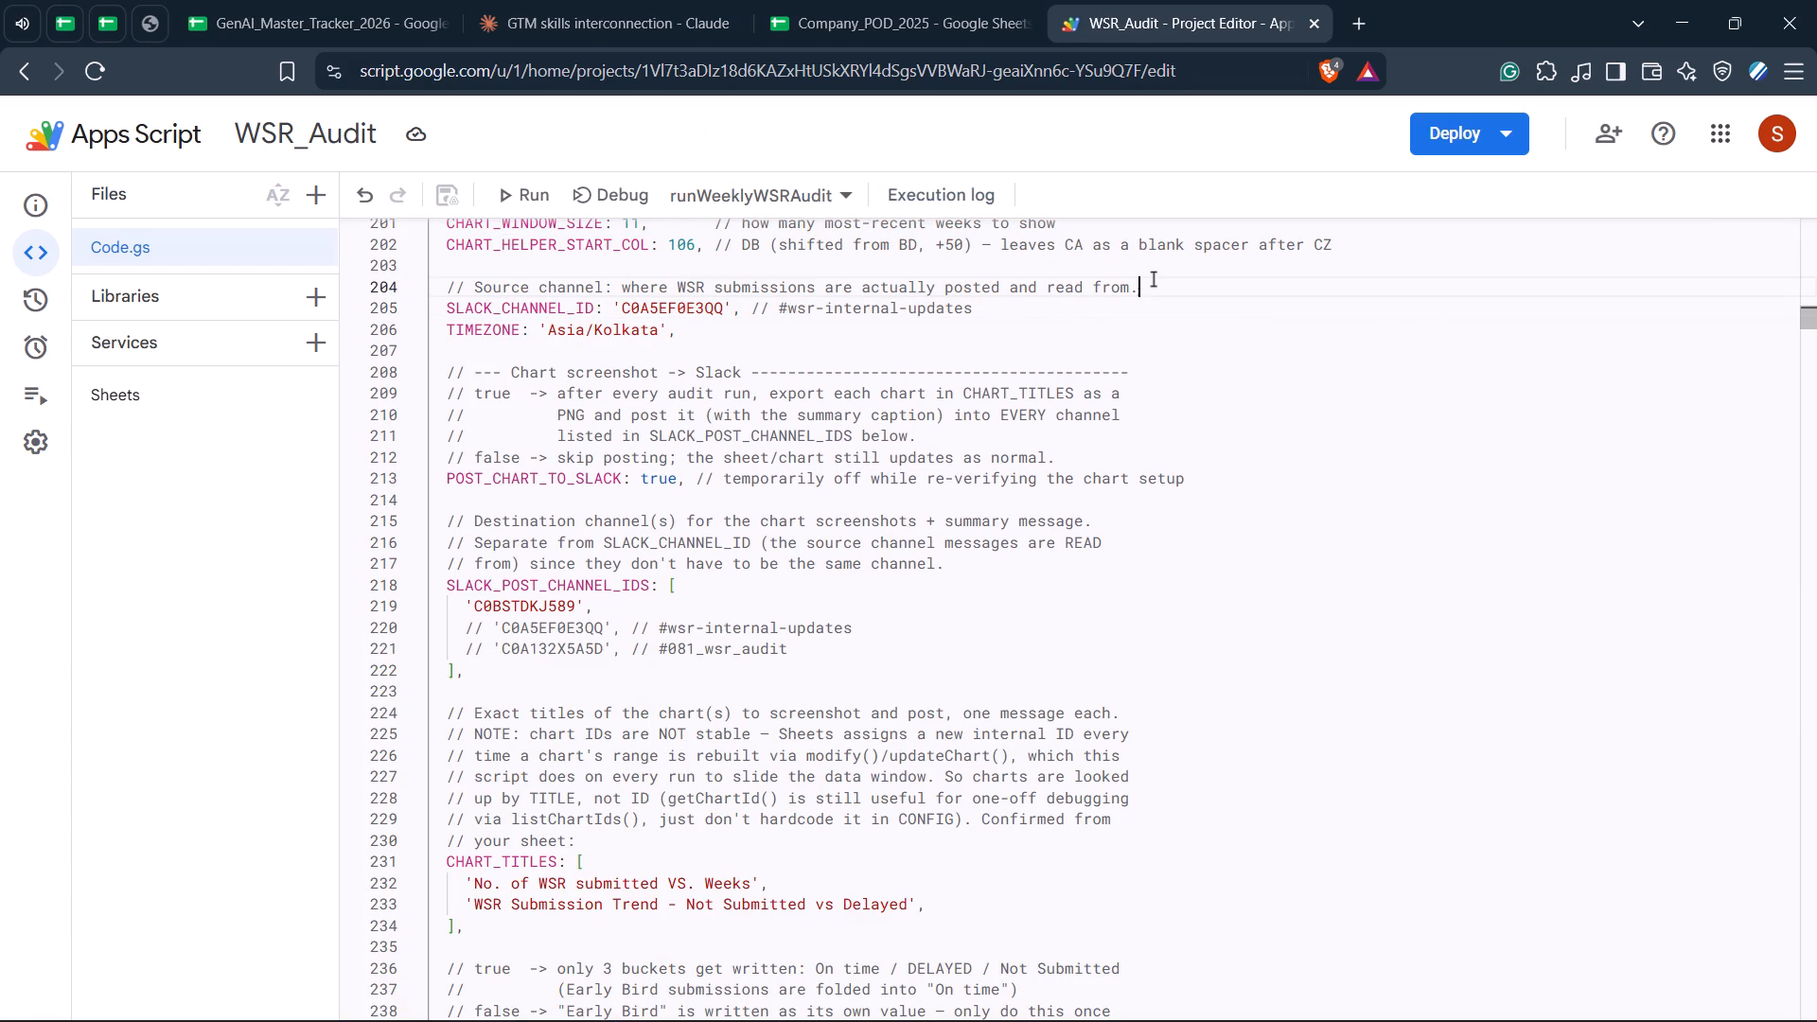
click(1198, 136)
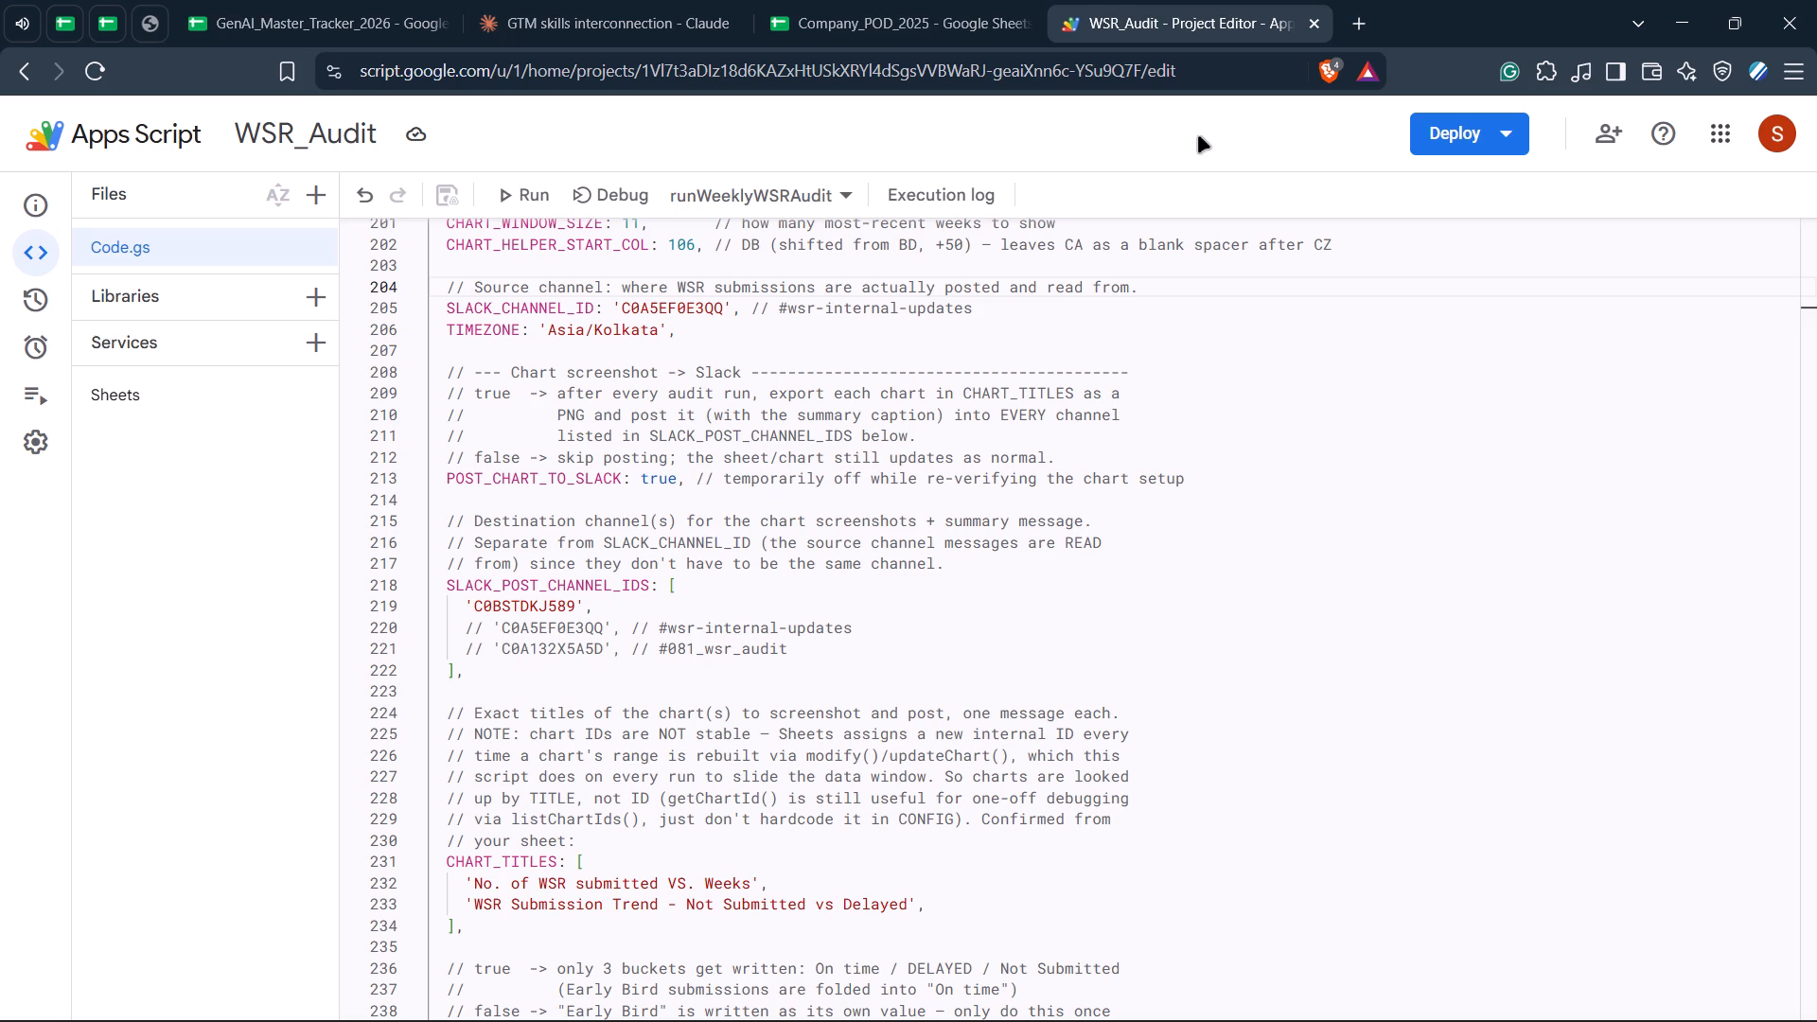
Switch to the Company_POD_2025 spreadsheet and examine the 23 October and 30 October 2026 columns of WSR_Interns.
click(897, 0)
right_click(1168, 0)
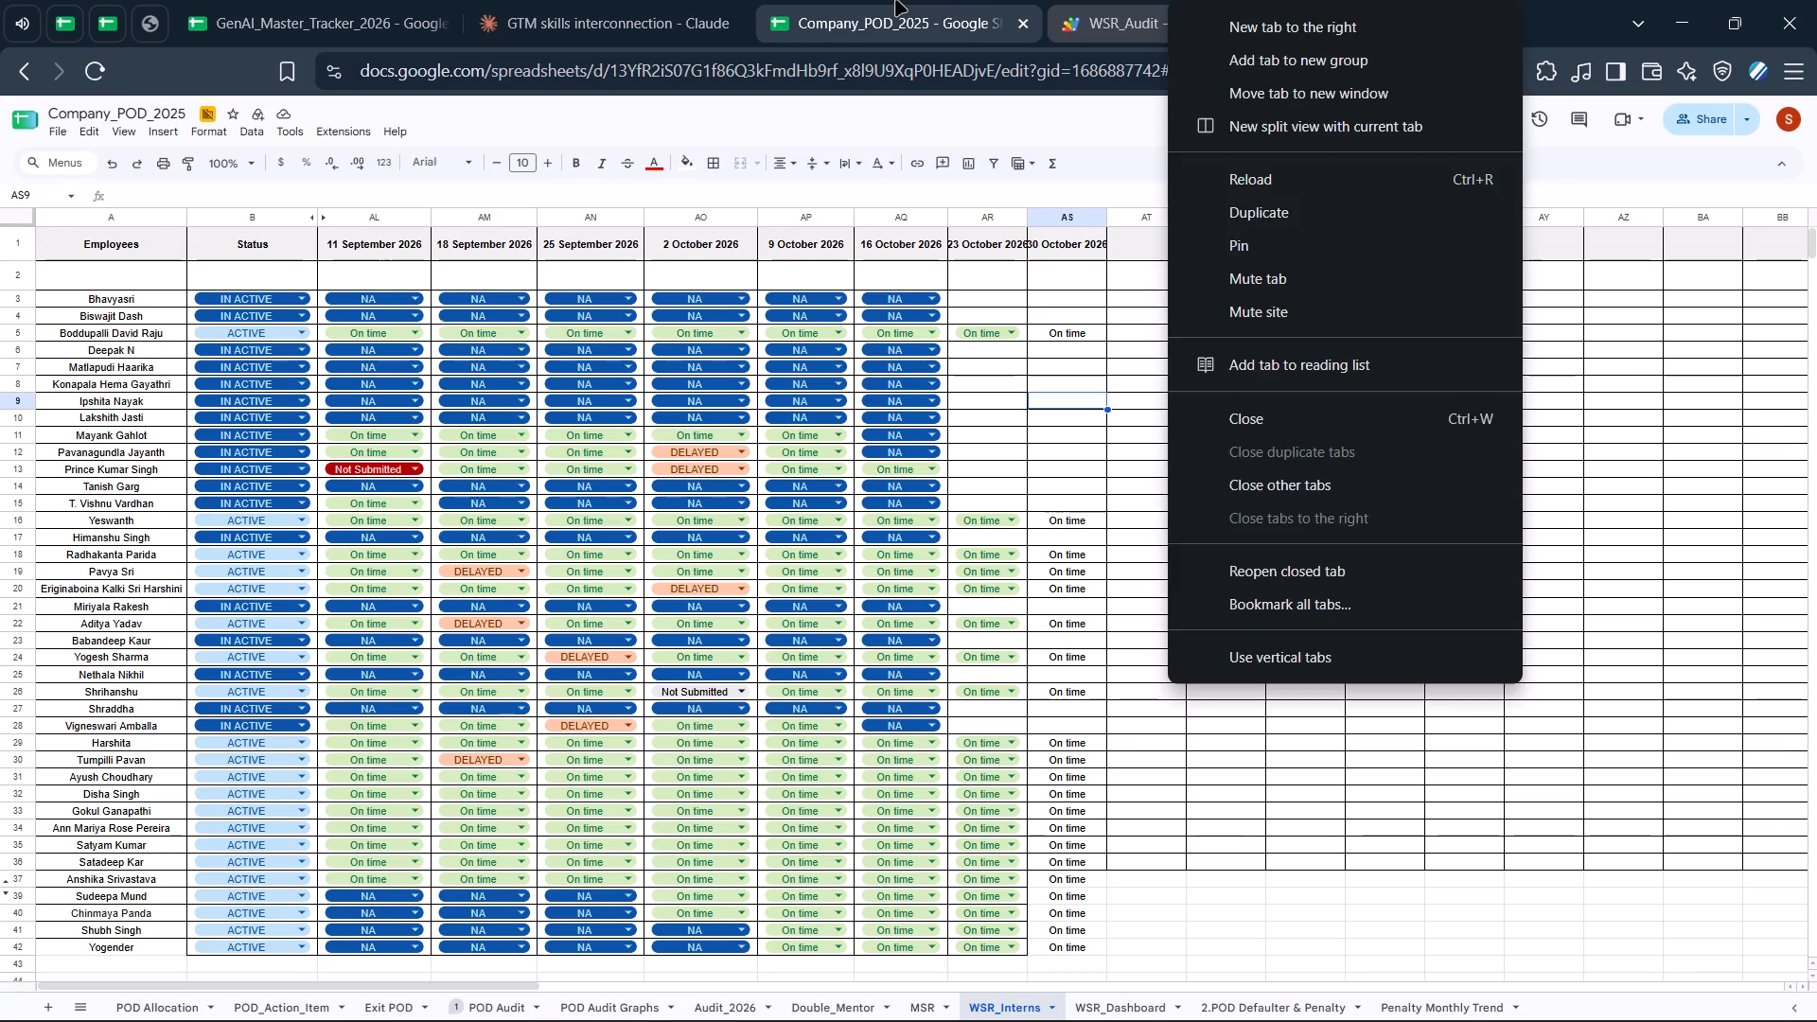
click(895, 0)
click(1009, 0)
click(1116, 32)
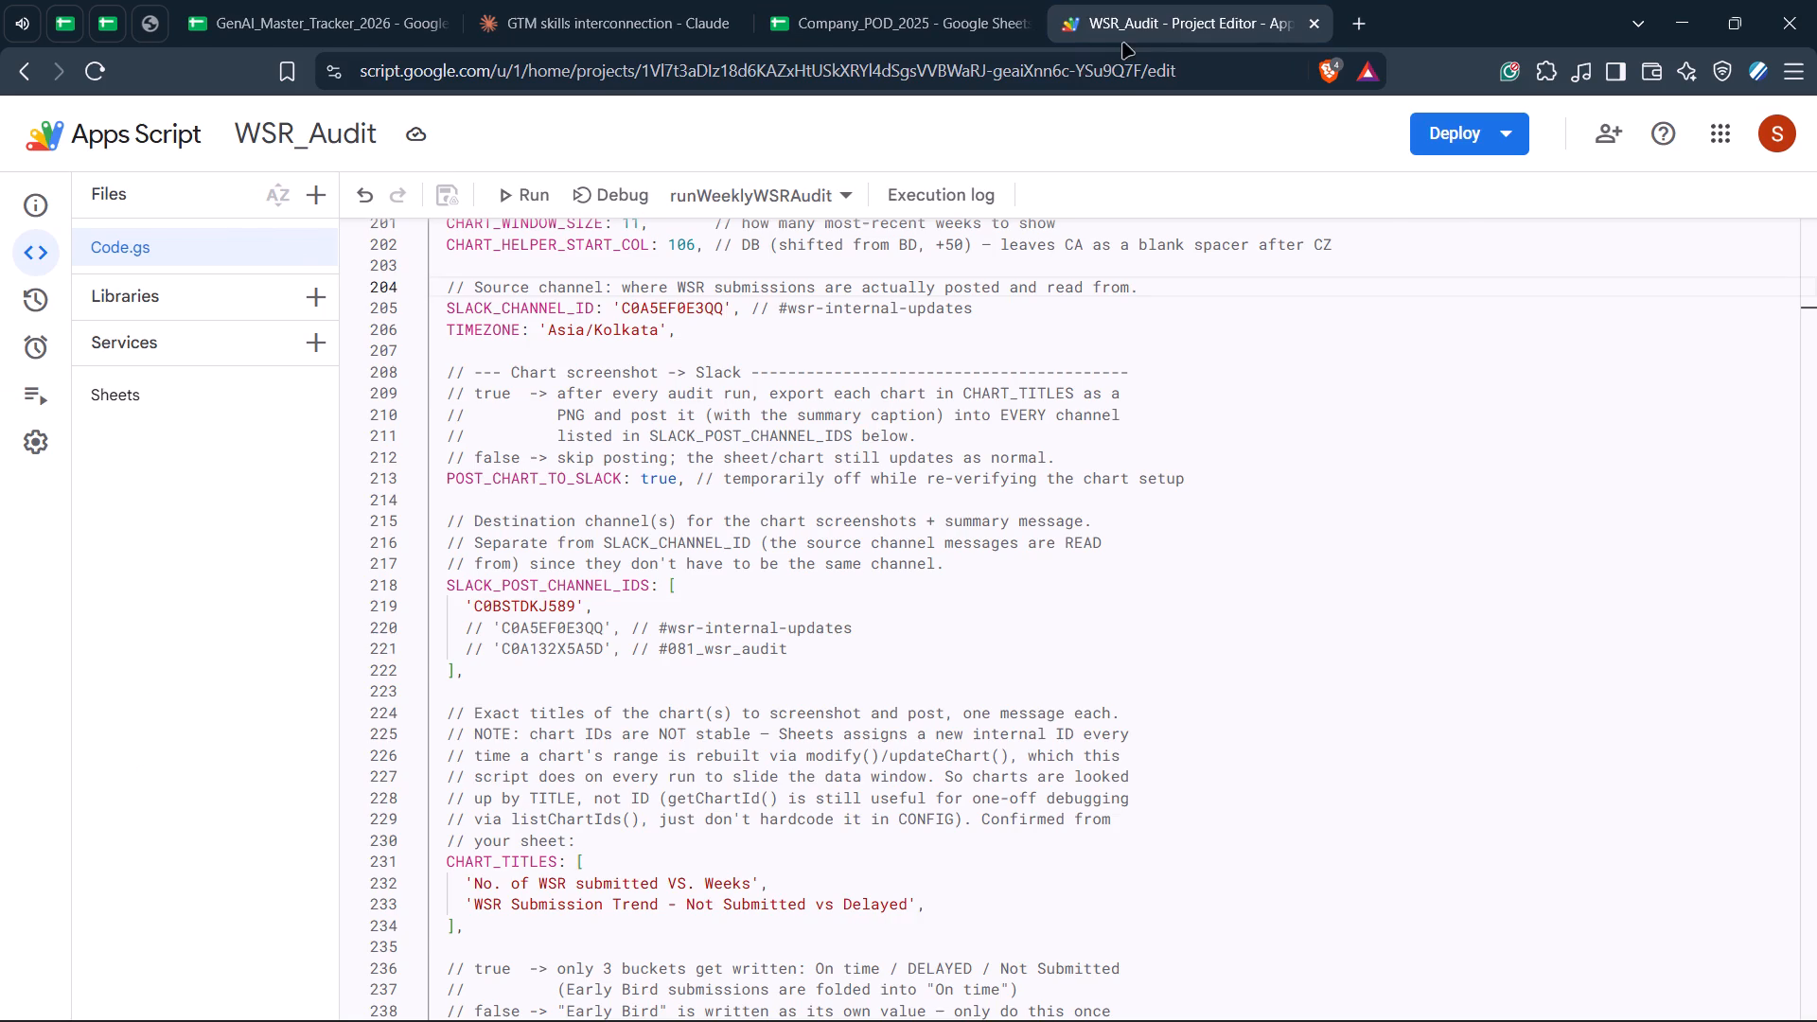
click(931, 0)
click(1112, 345)
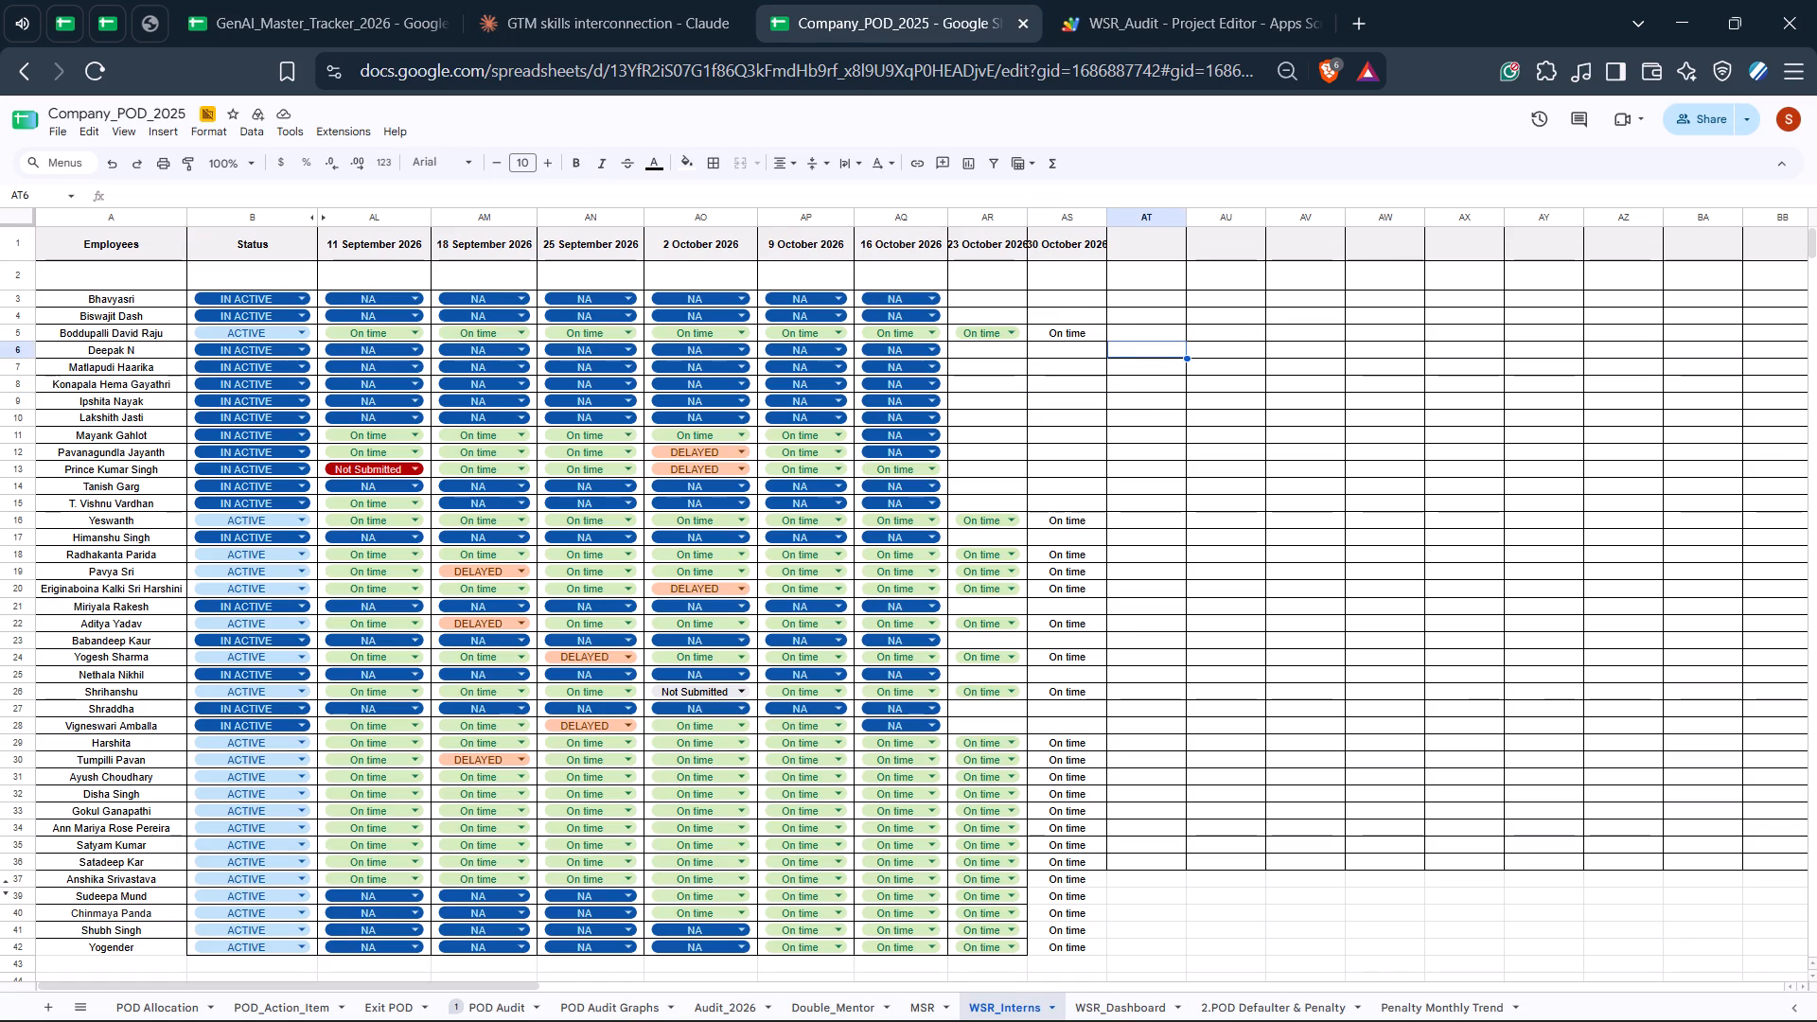
click(1097, 333)
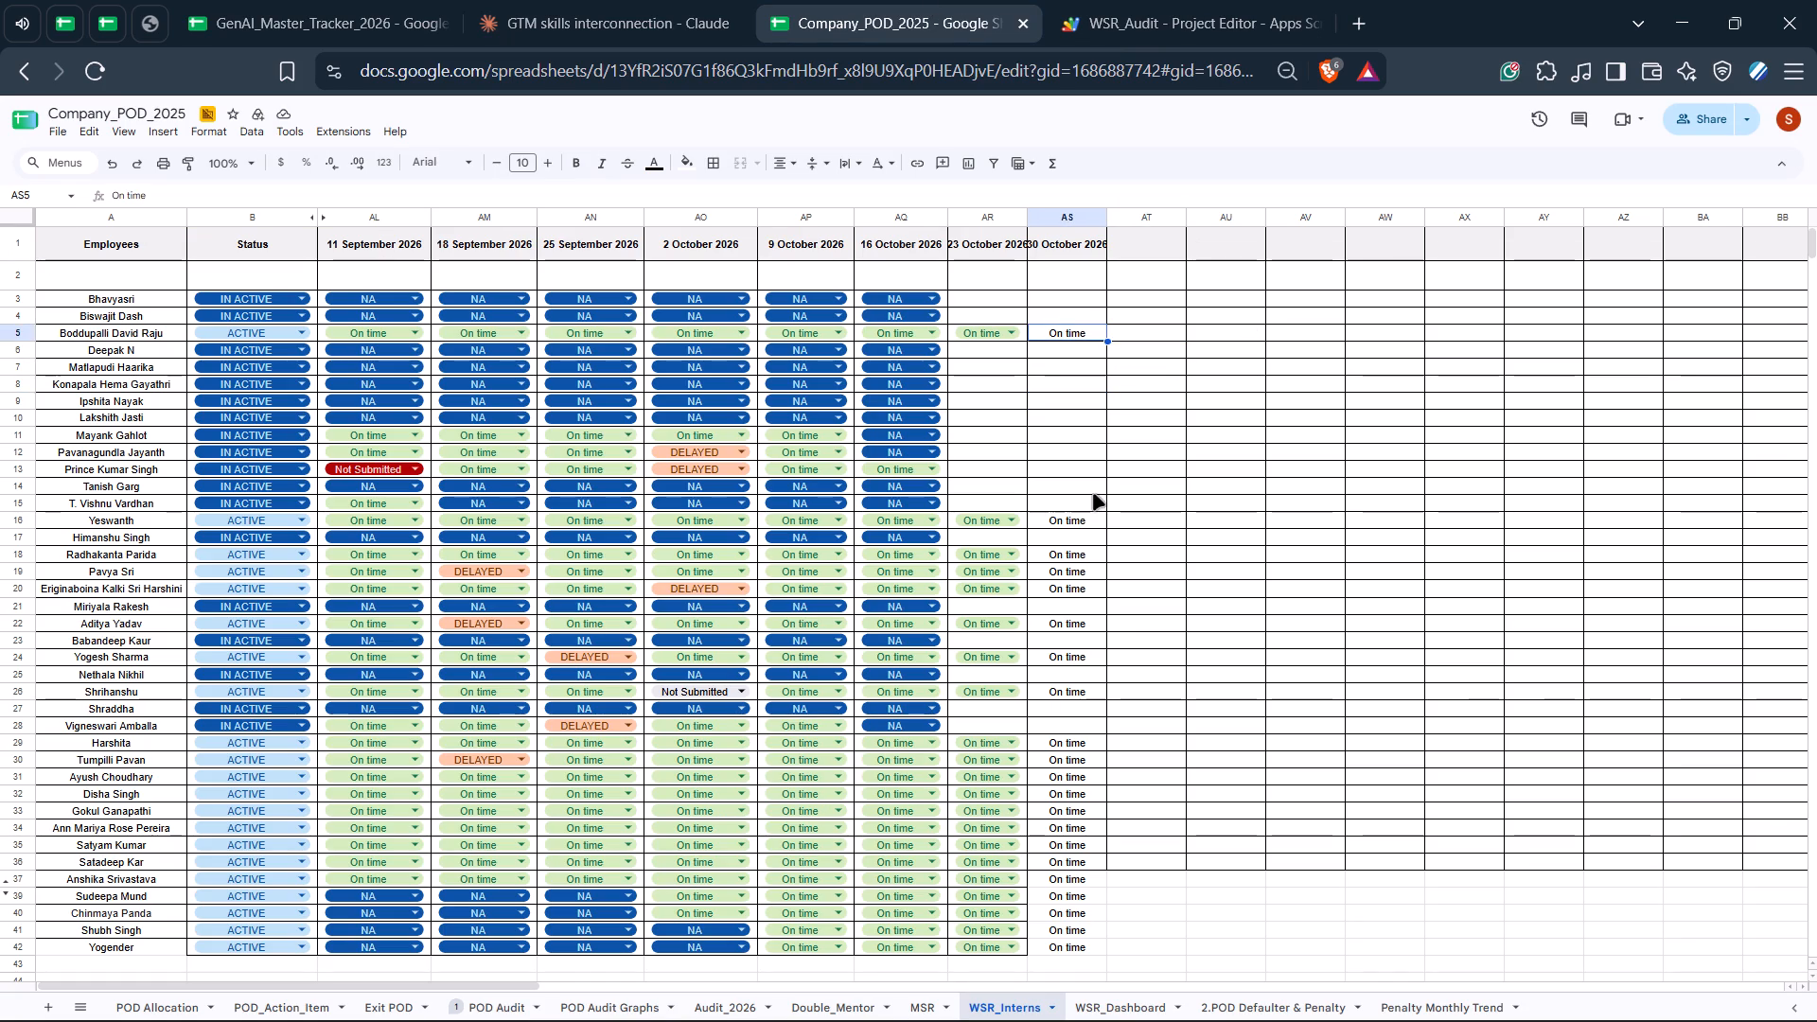
scroll(1001, 250, down, 1)
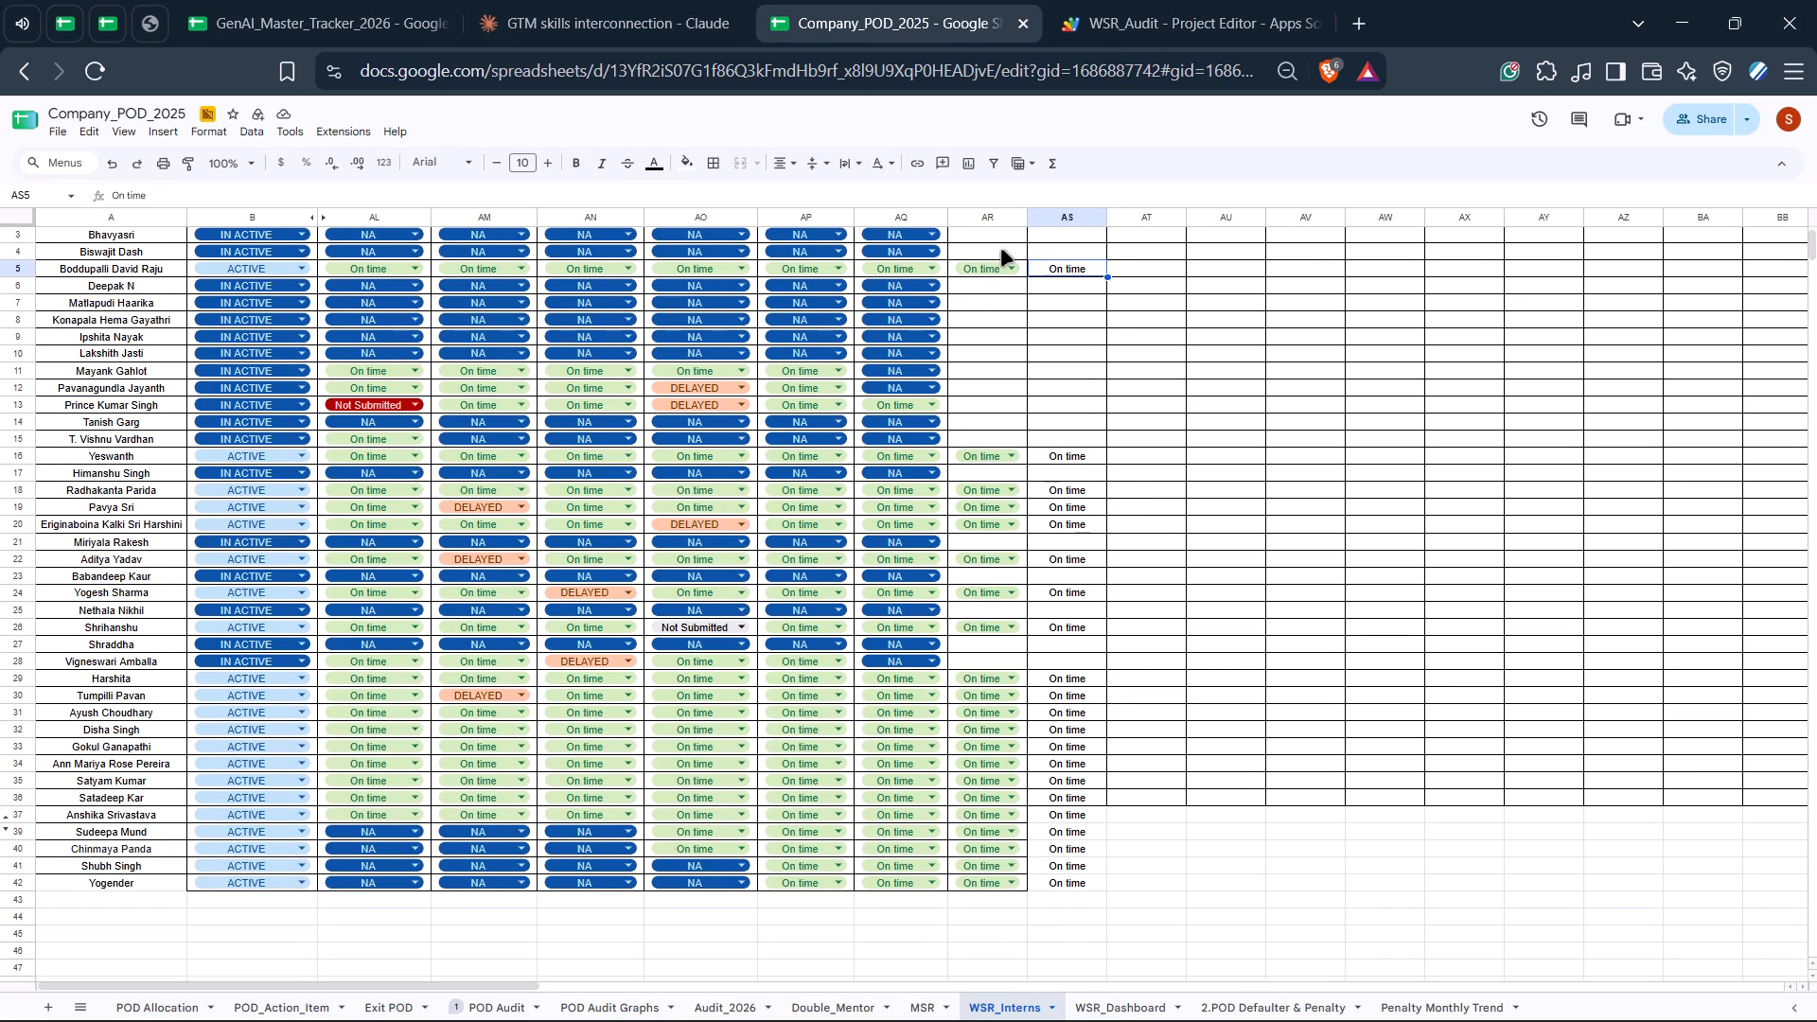
scroll(987, 263, up, 1)
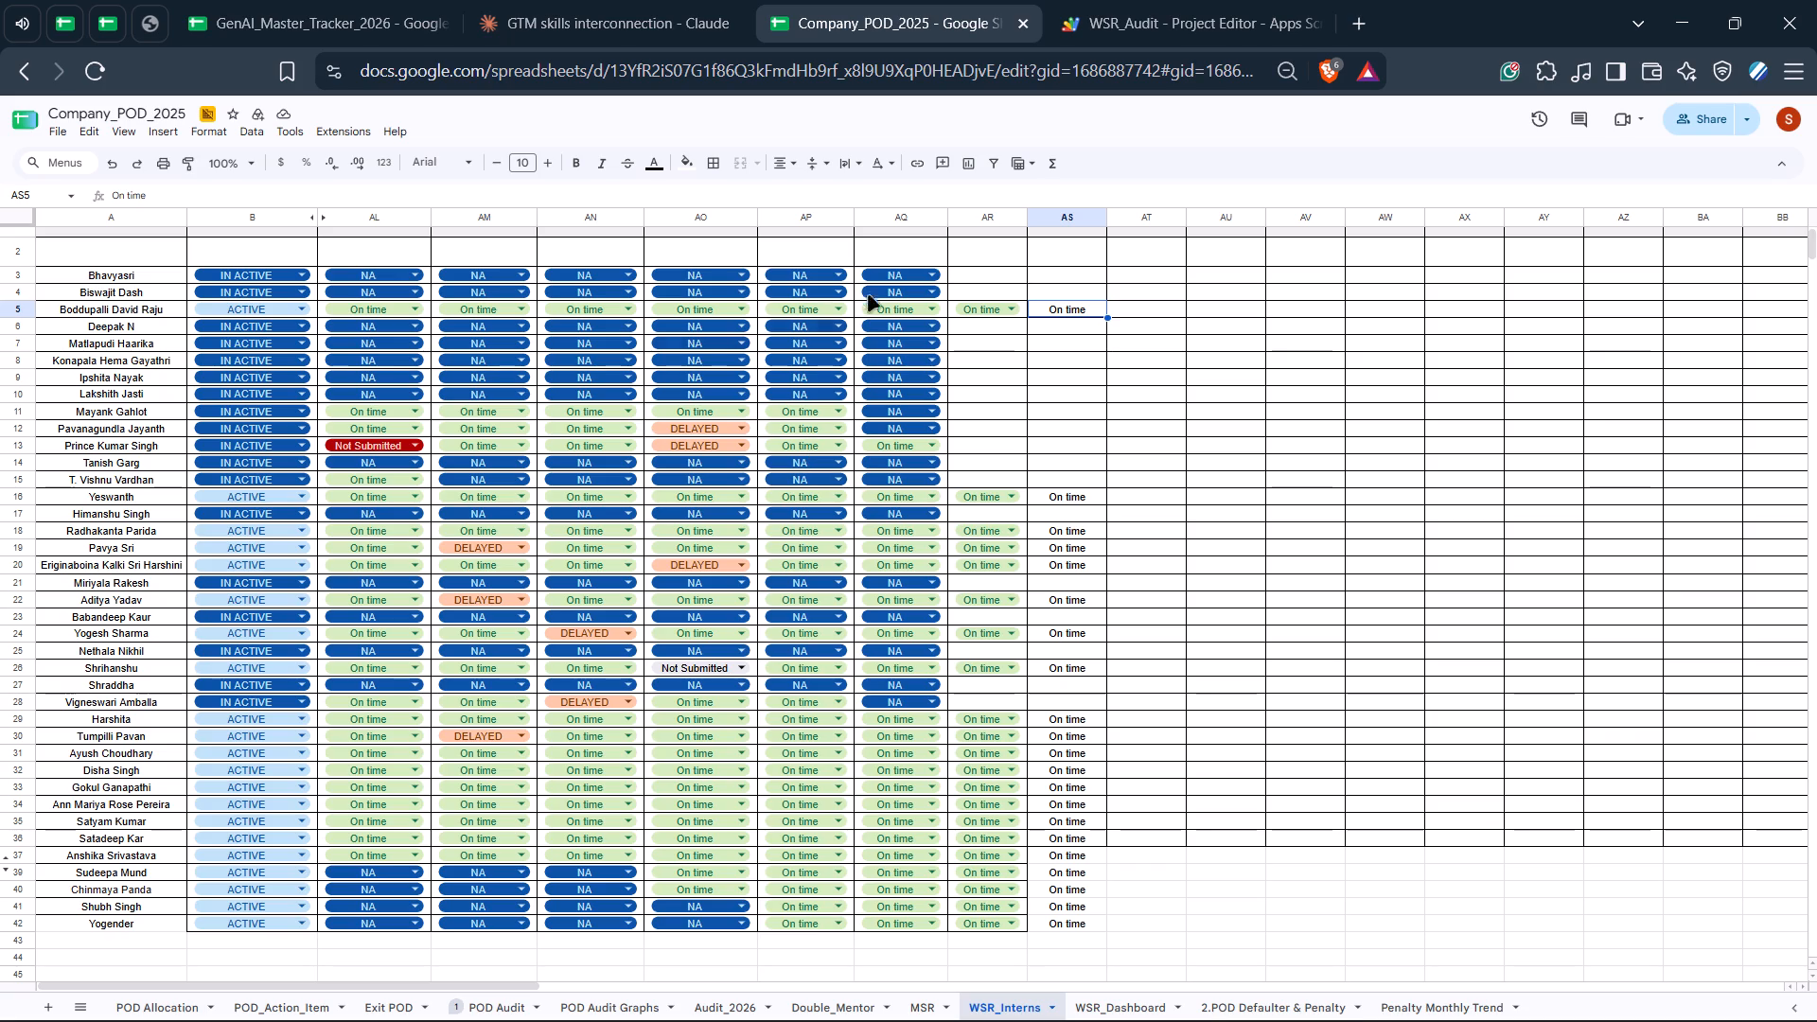
Copy the NA dropdown from cell AQ3 into the blank 23 October and 30 October 2026 cells of all IN ACTIVE employees in WSR_Interns.
click(941, 277)
click(980, 252)
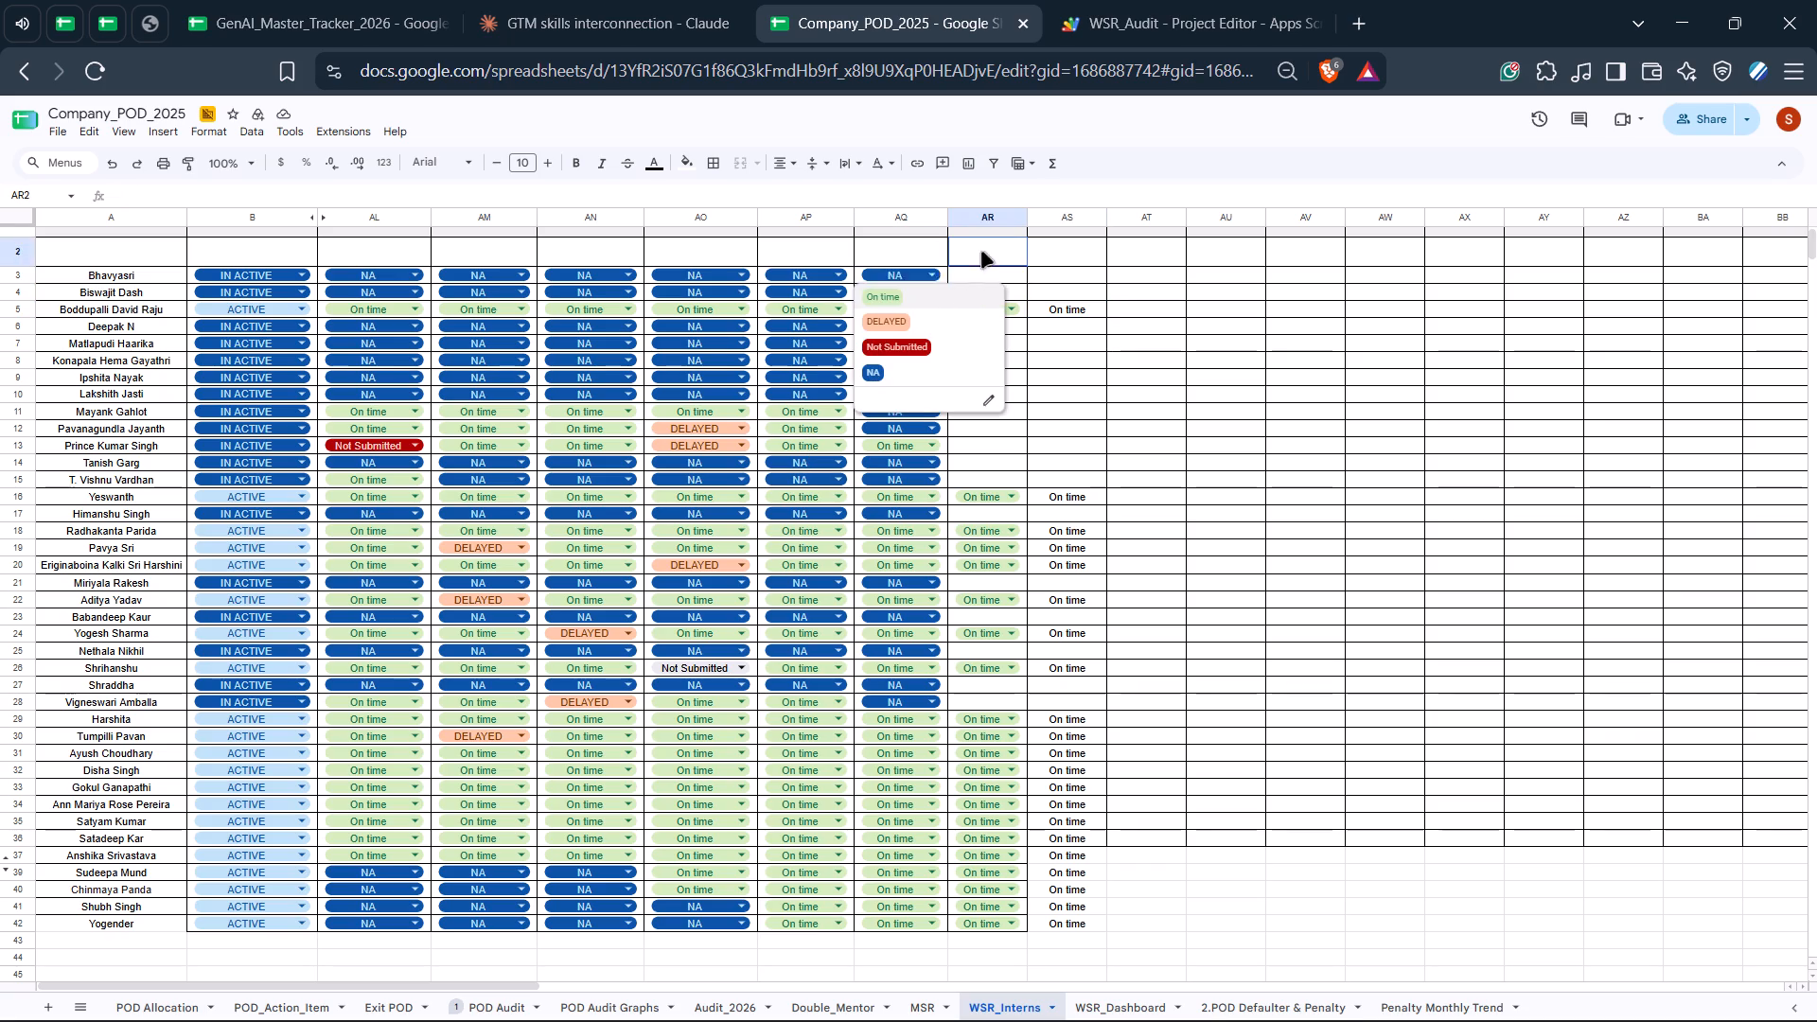
click(946, 277)
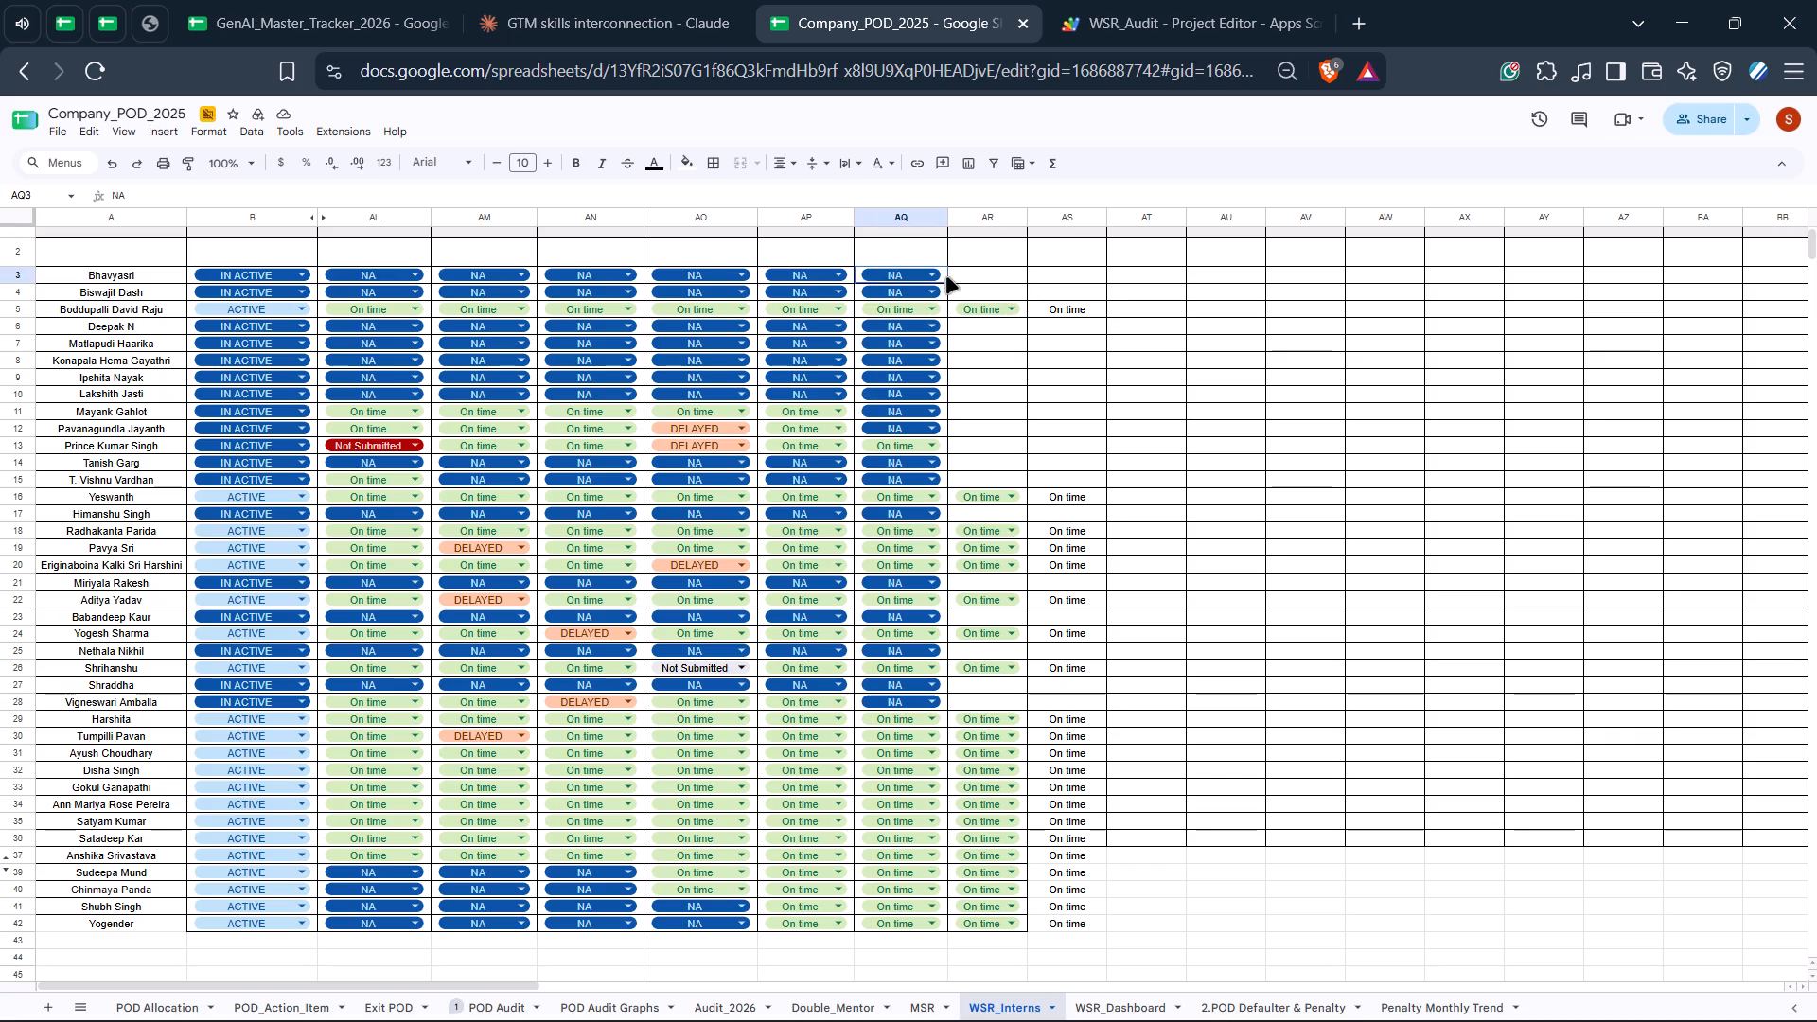
key(ctrl+c)
drag(963, 273, 969, 299)
ctrl+drag(969, 327, 967, 424)
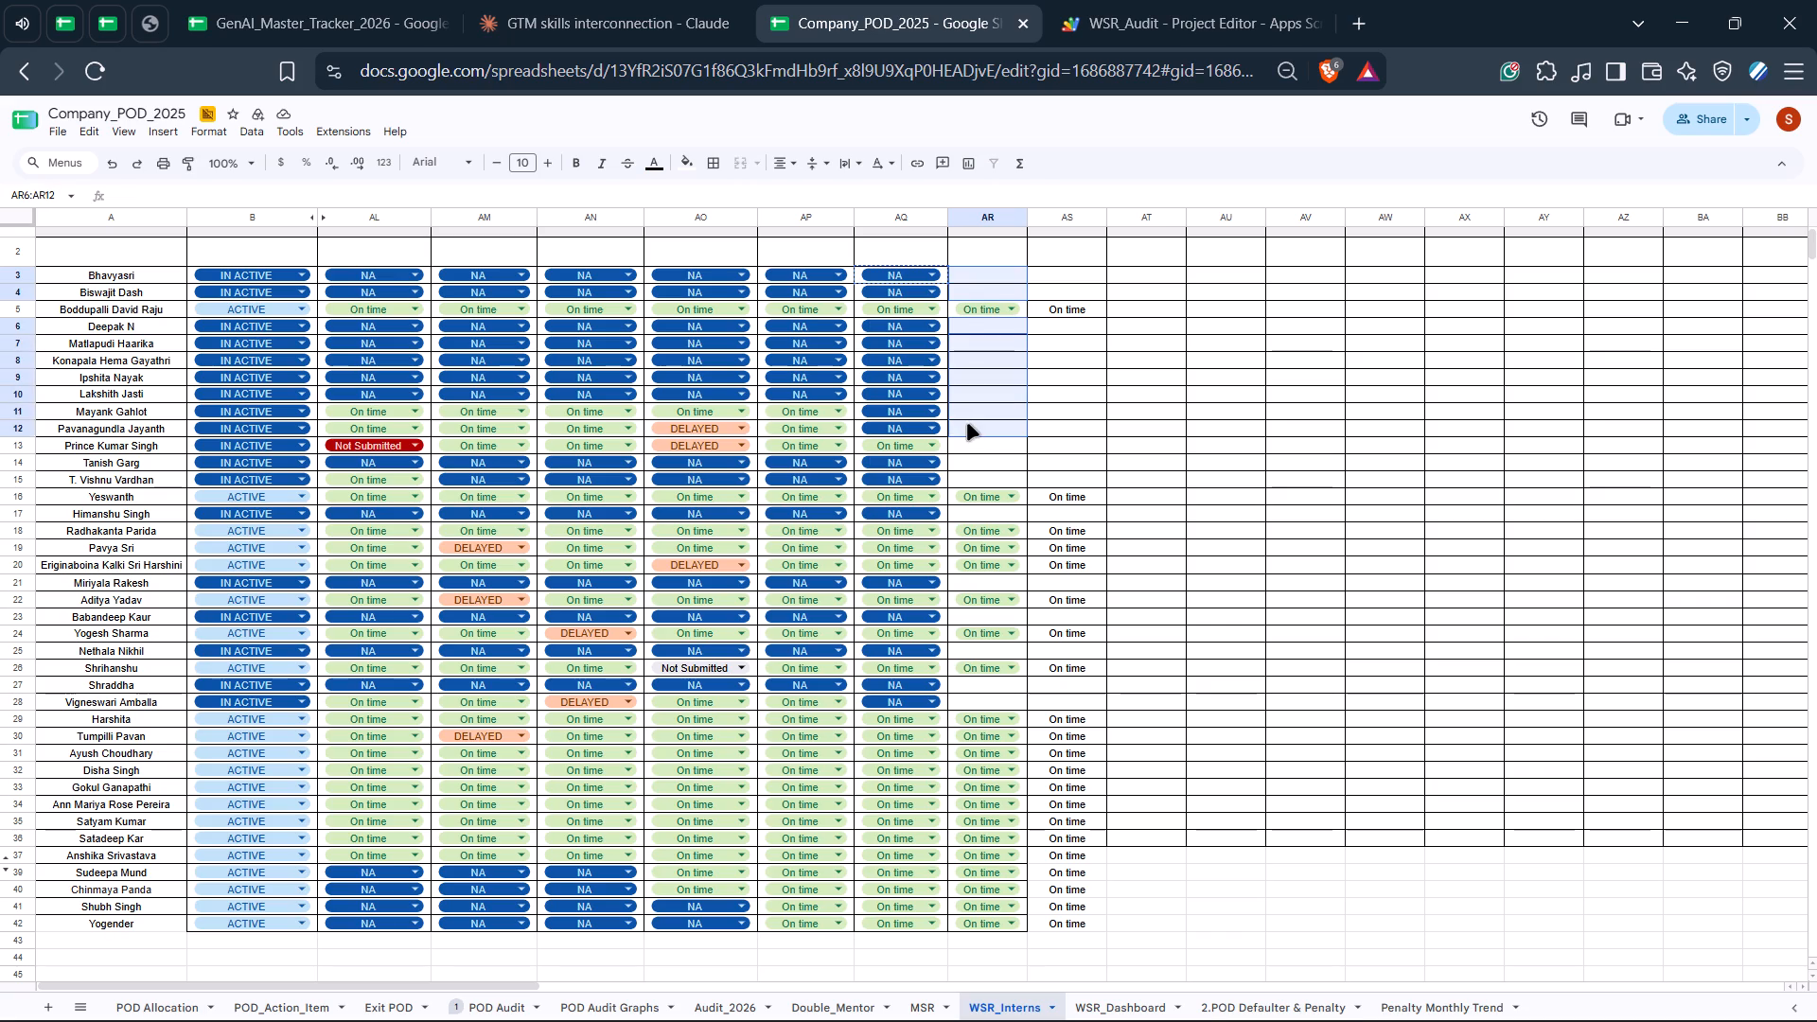
ctrl+drag(967, 424, 967, 427)
drag(972, 462, 973, 478)
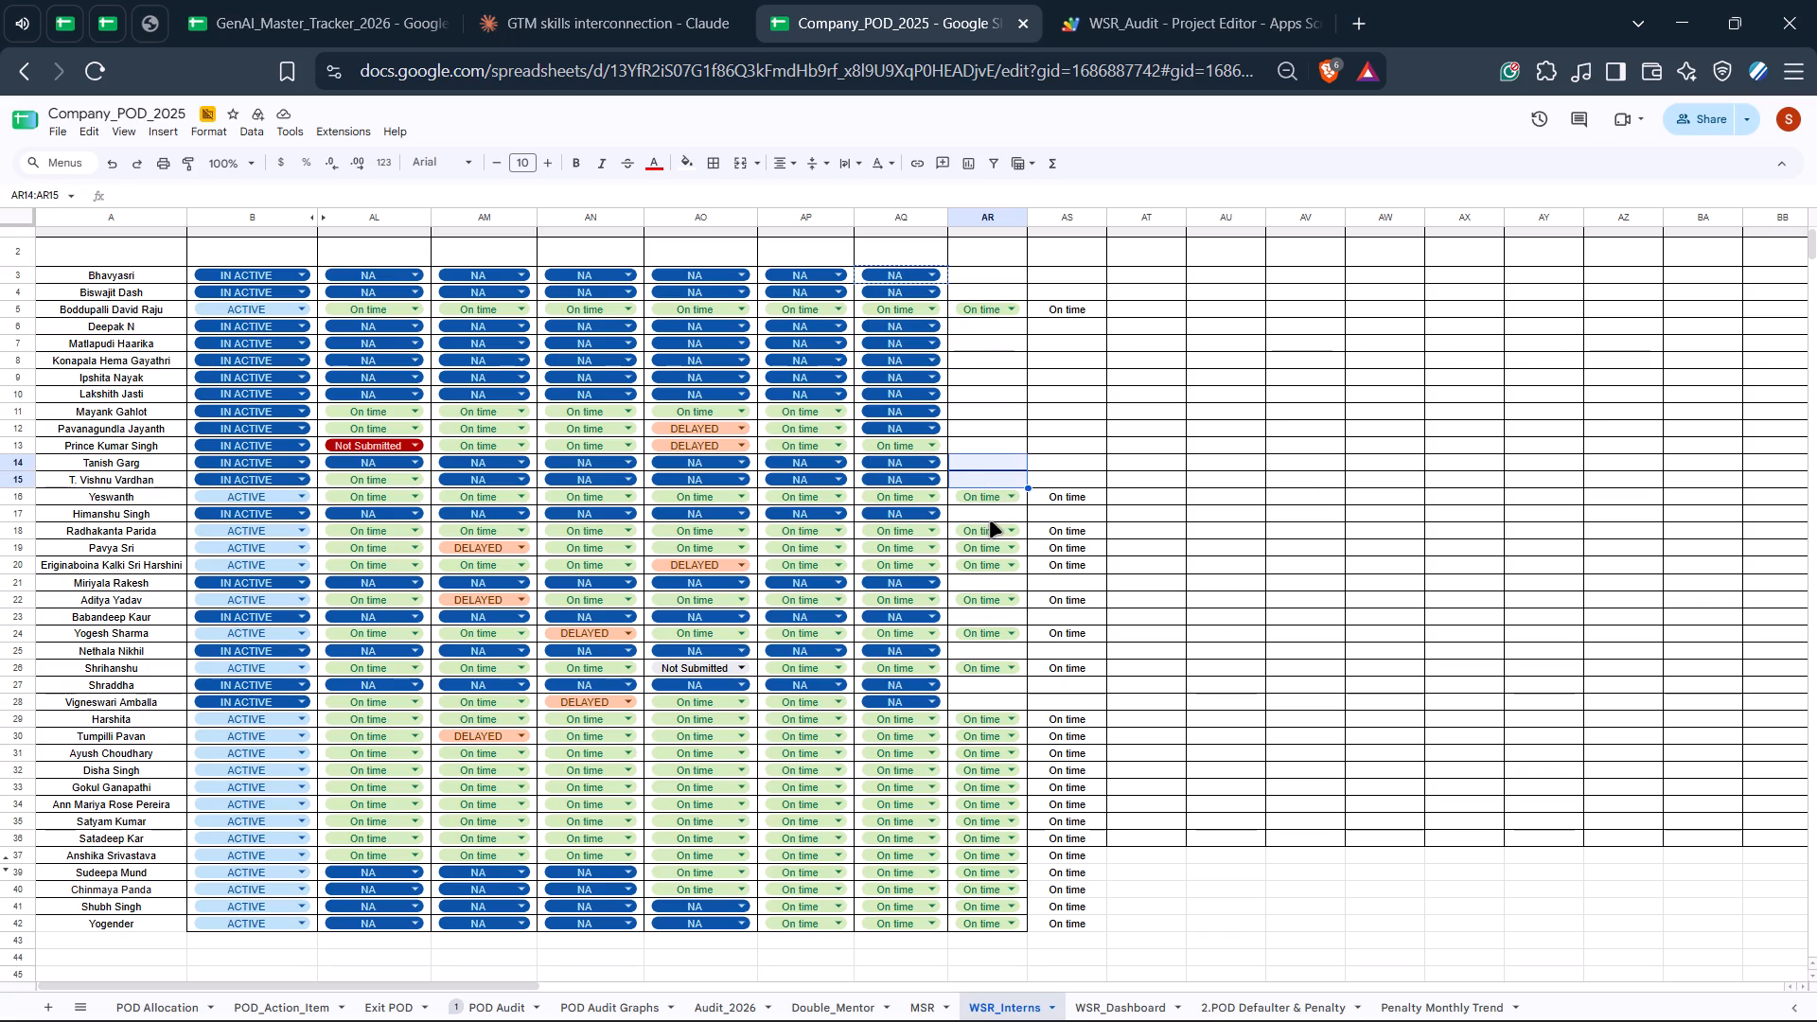
ctrl+click(982, 514)
ctrl+drag(1054, 460, 1057, 478)
ctrl+click(1059, 514)
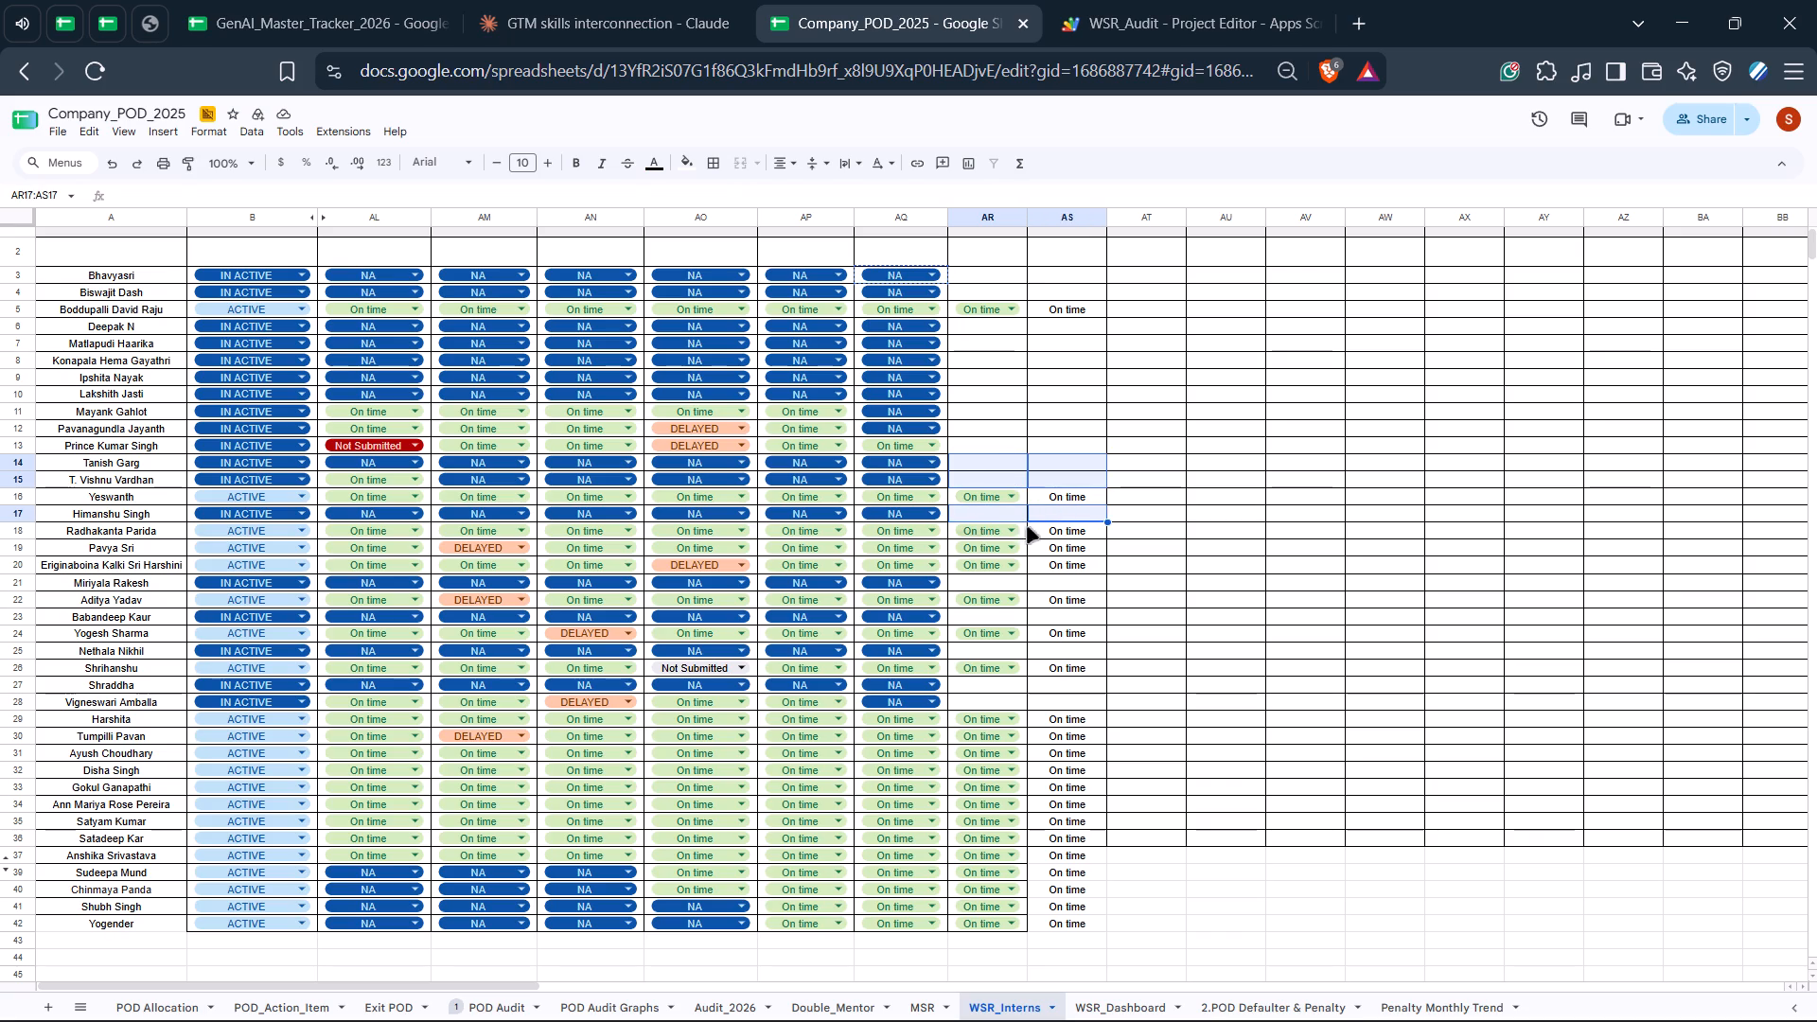
scroll(987, 414, down, 1)
ctrl+drag(981, 467, 1020, 462)
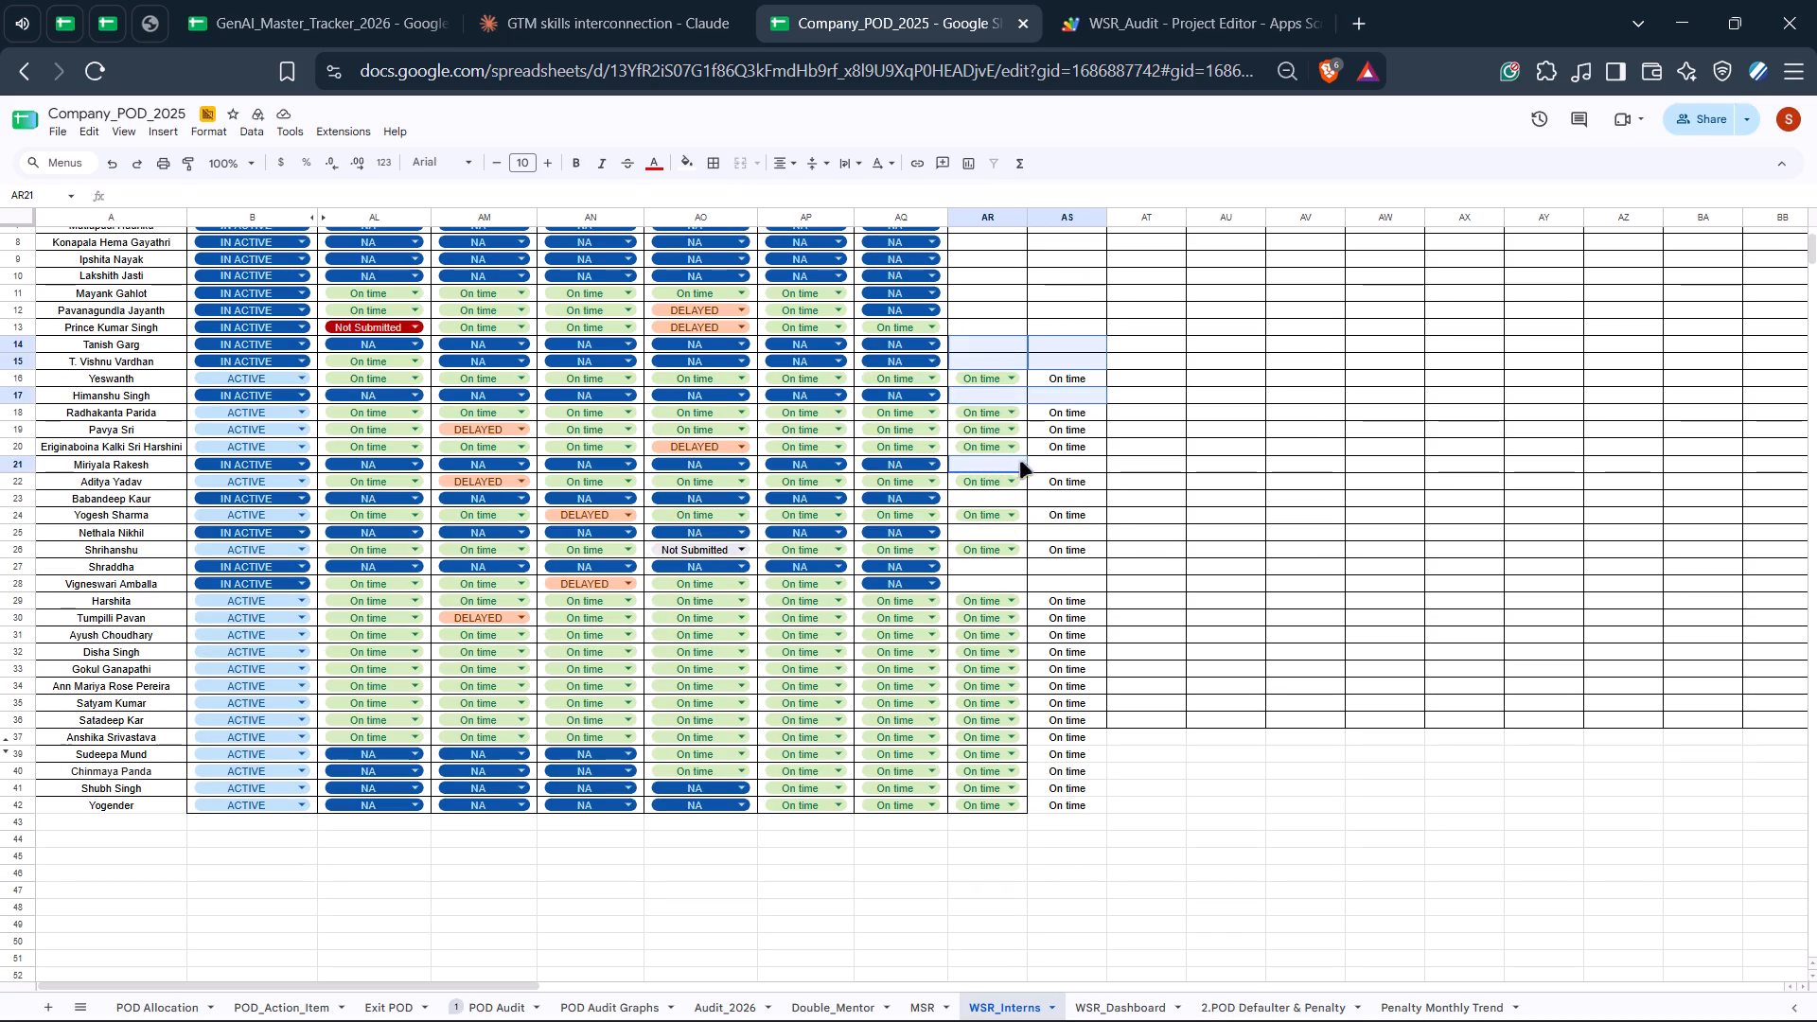
ctrl+drag(1020, 462, 1046, 467)
ctrl+drag(961, 499, 1044, 495)
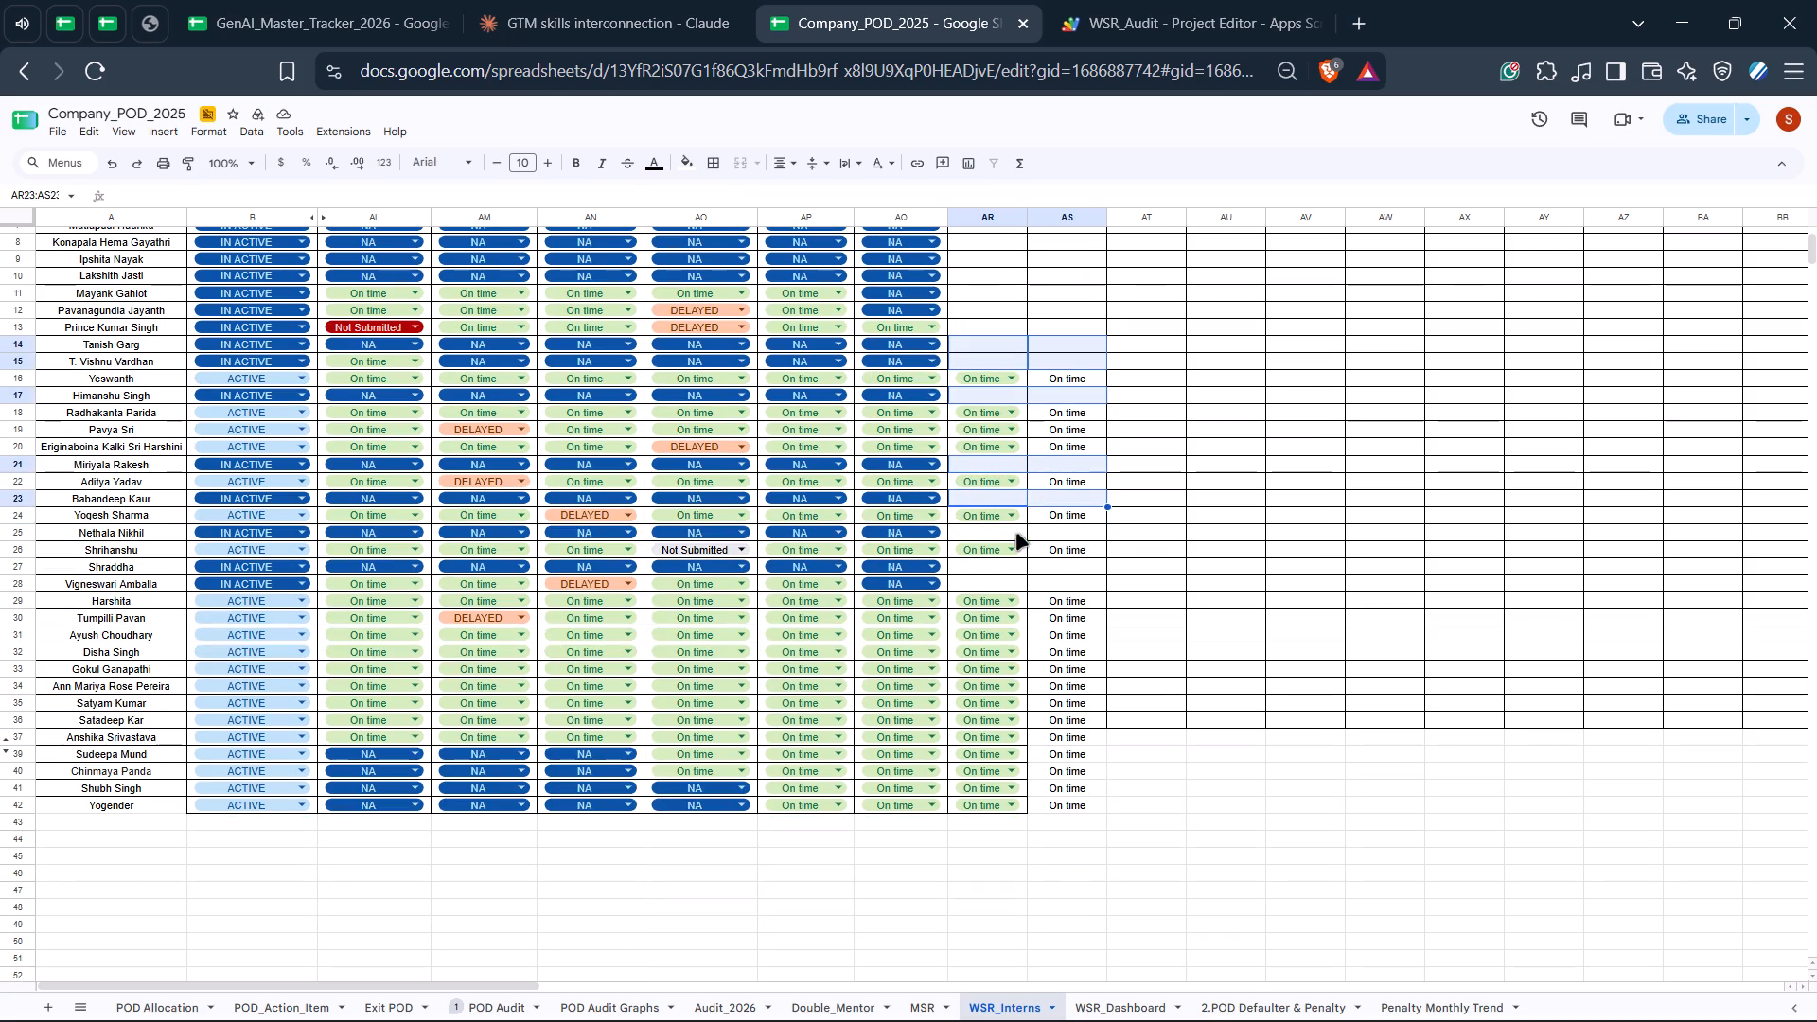
ctrl+drag(982, 530, 1041, 529)
ctrl+drag(982, 566, 1060, 576)
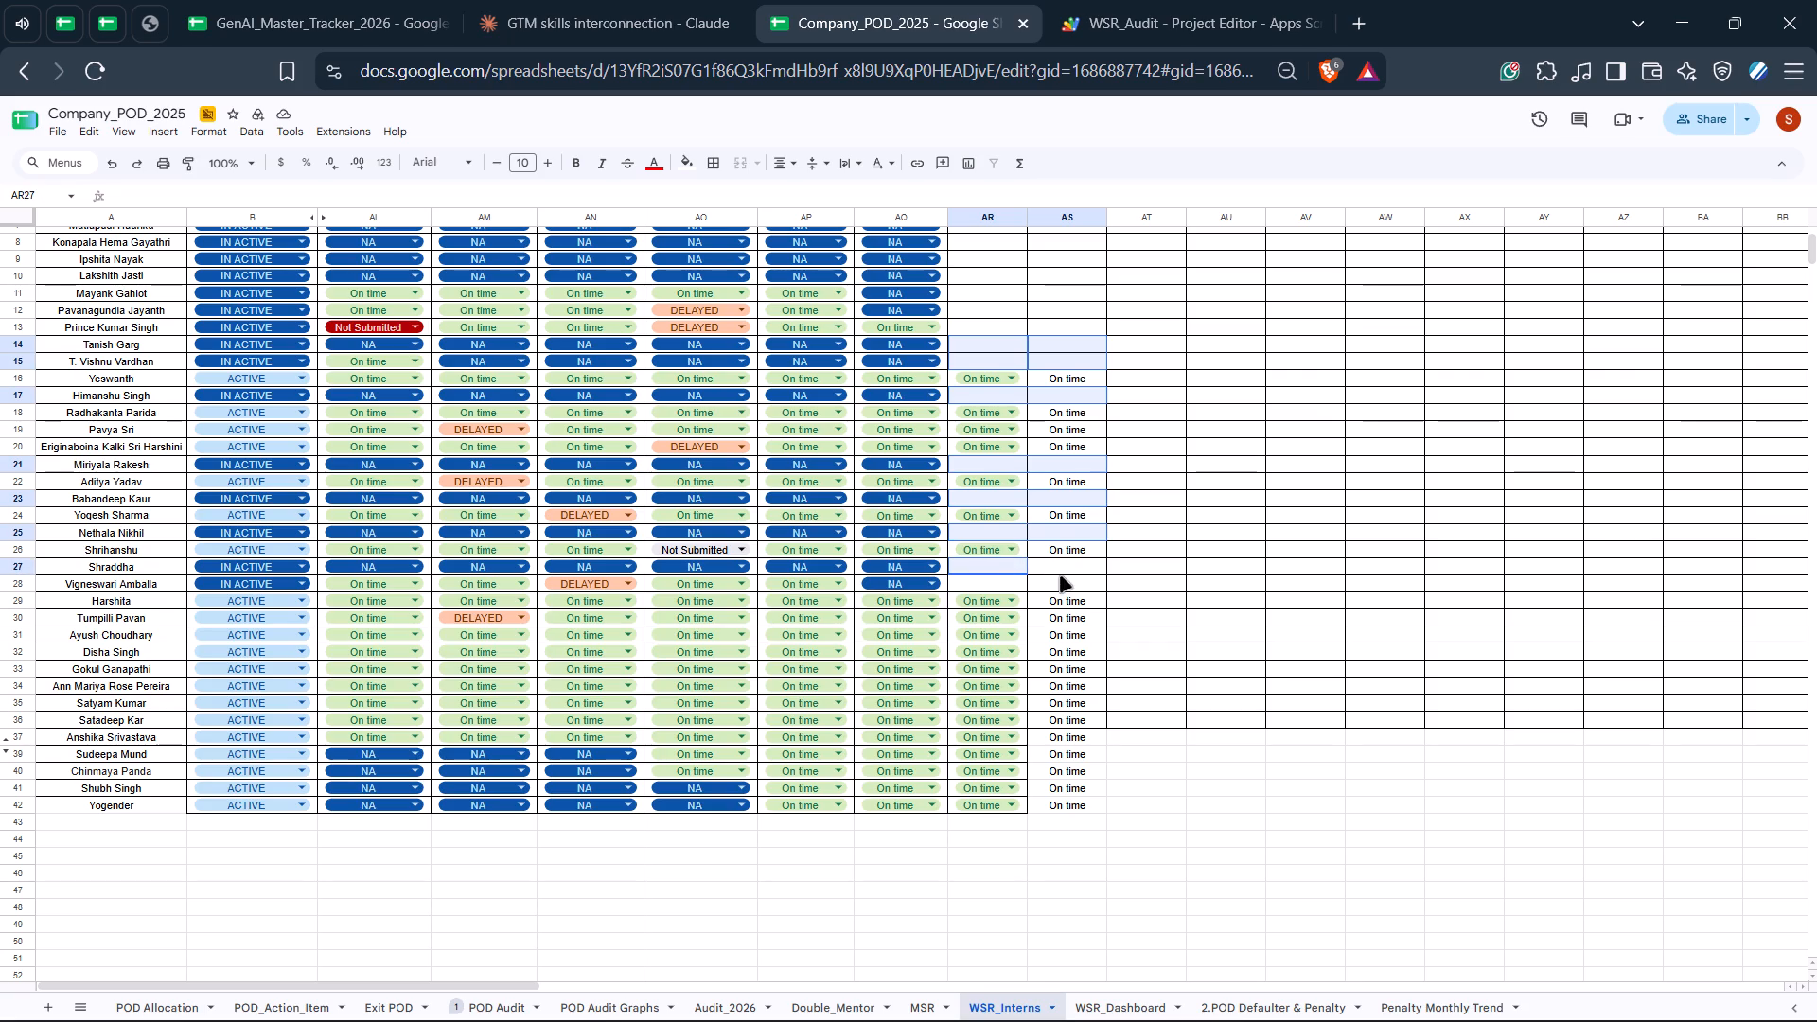
ctrl+drag(1060, 576, 1067, 582)
scroll(1038, 450, up, 4)
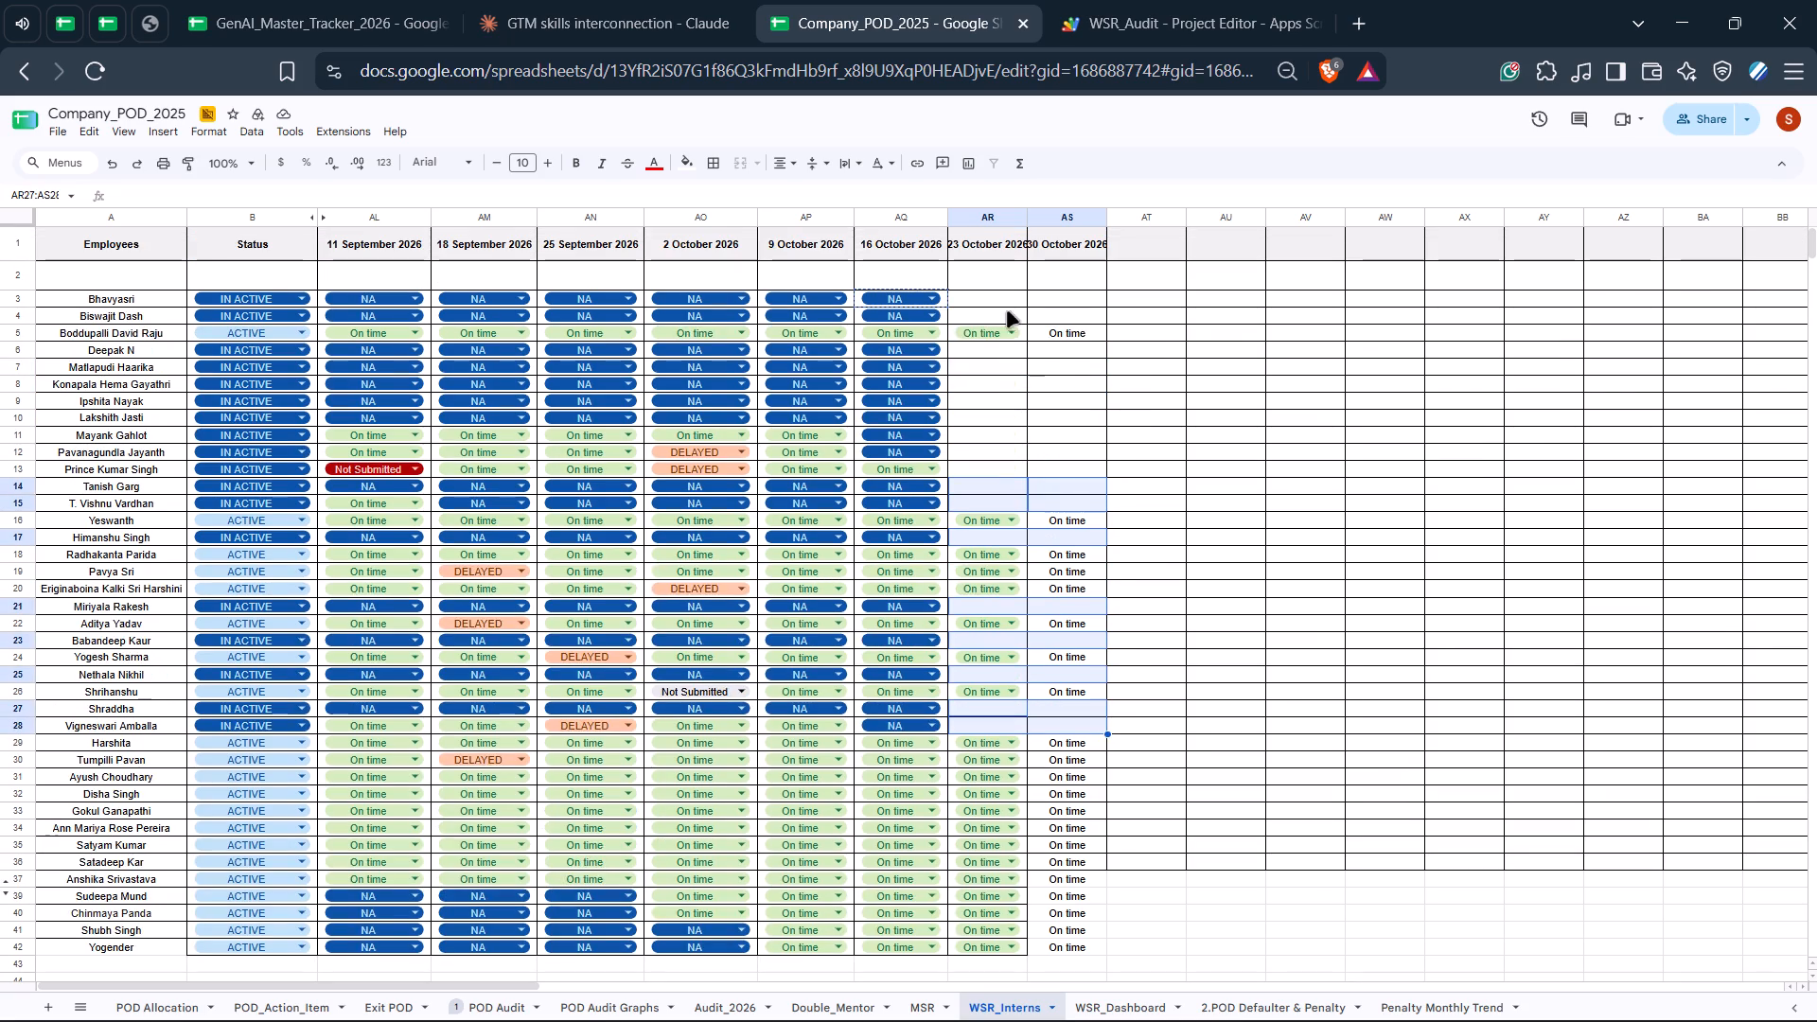
ctrl+drag(969, 298, 1058, 313)
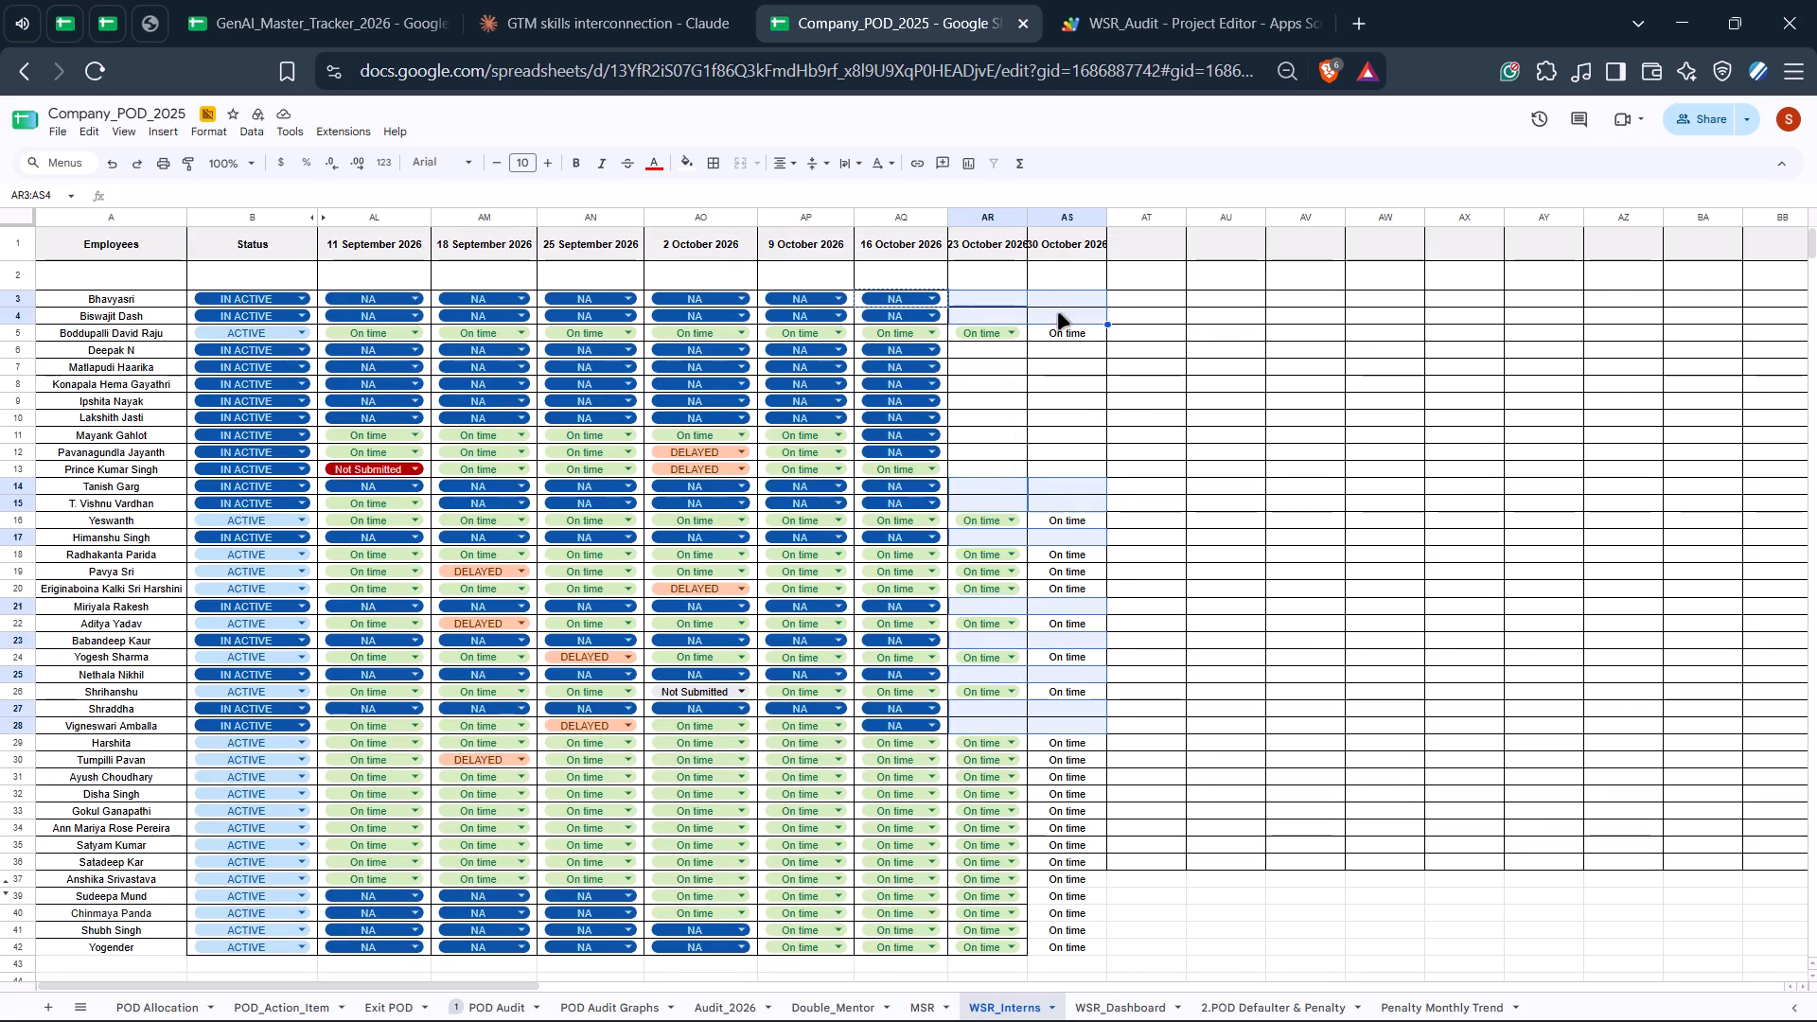
ctrl+drag(966, 350, 1089, 467)
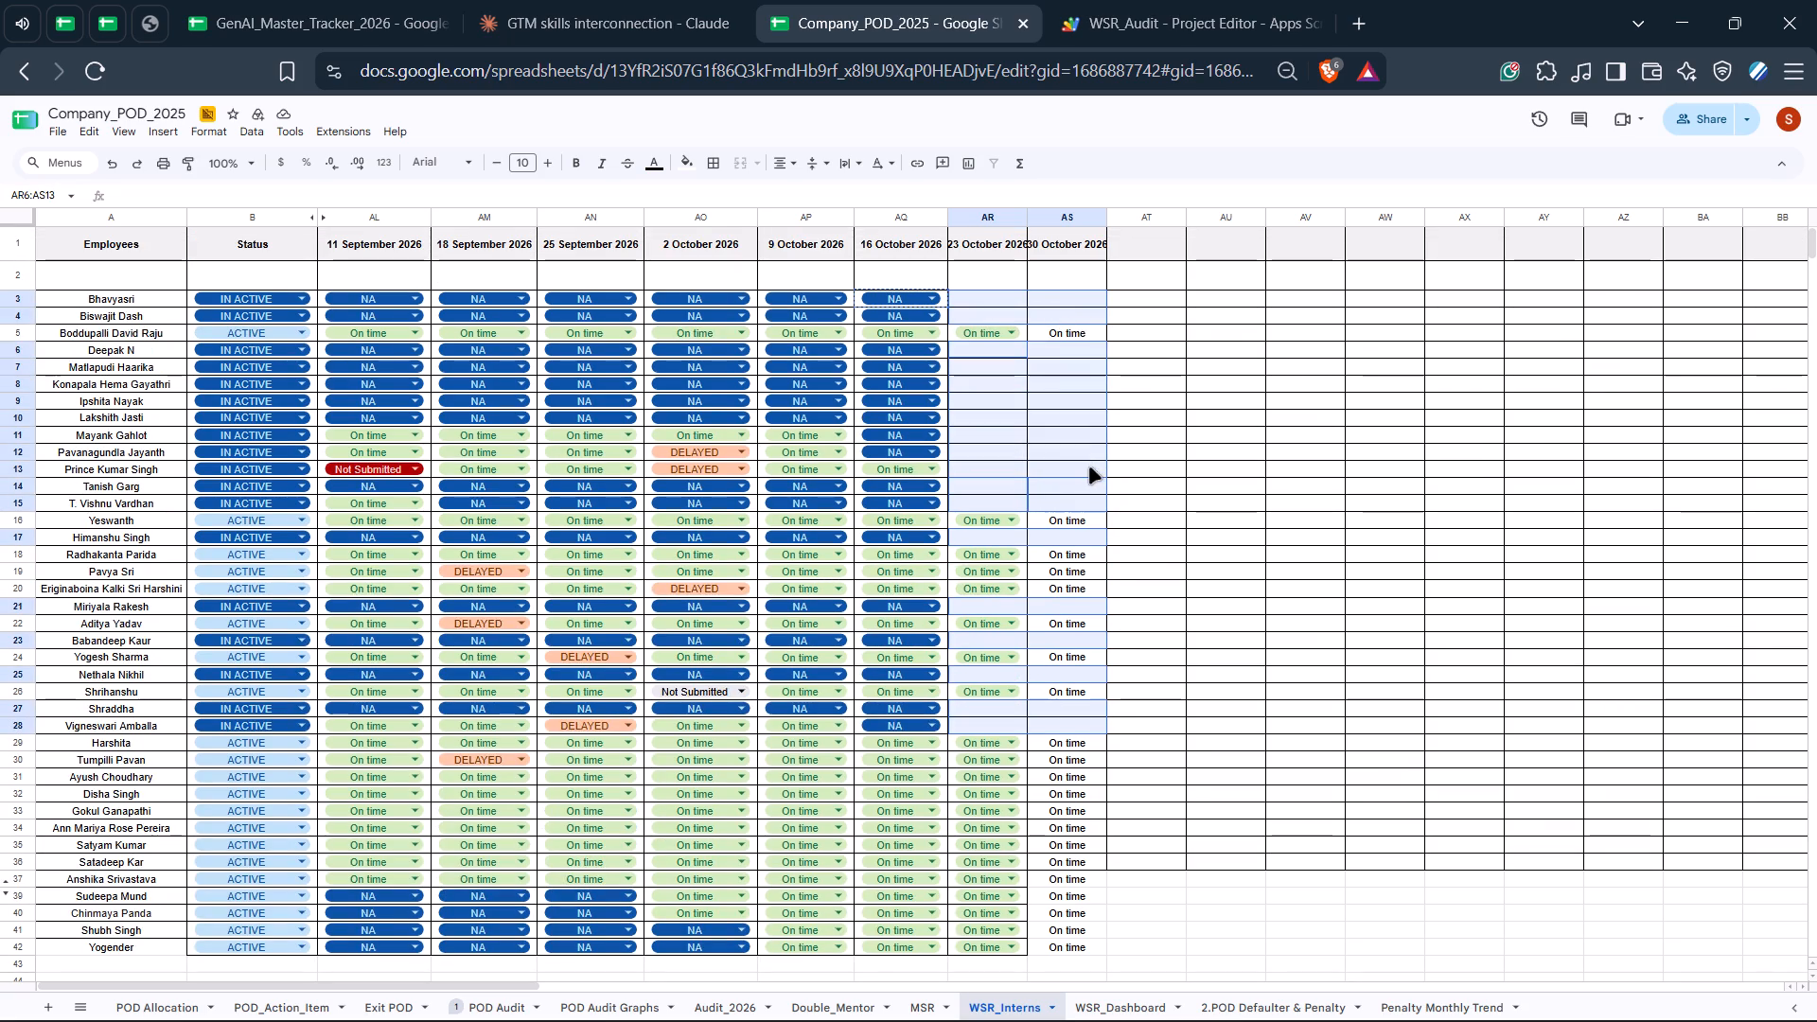
ctrl+drag(1089, 467, 1088, 474)
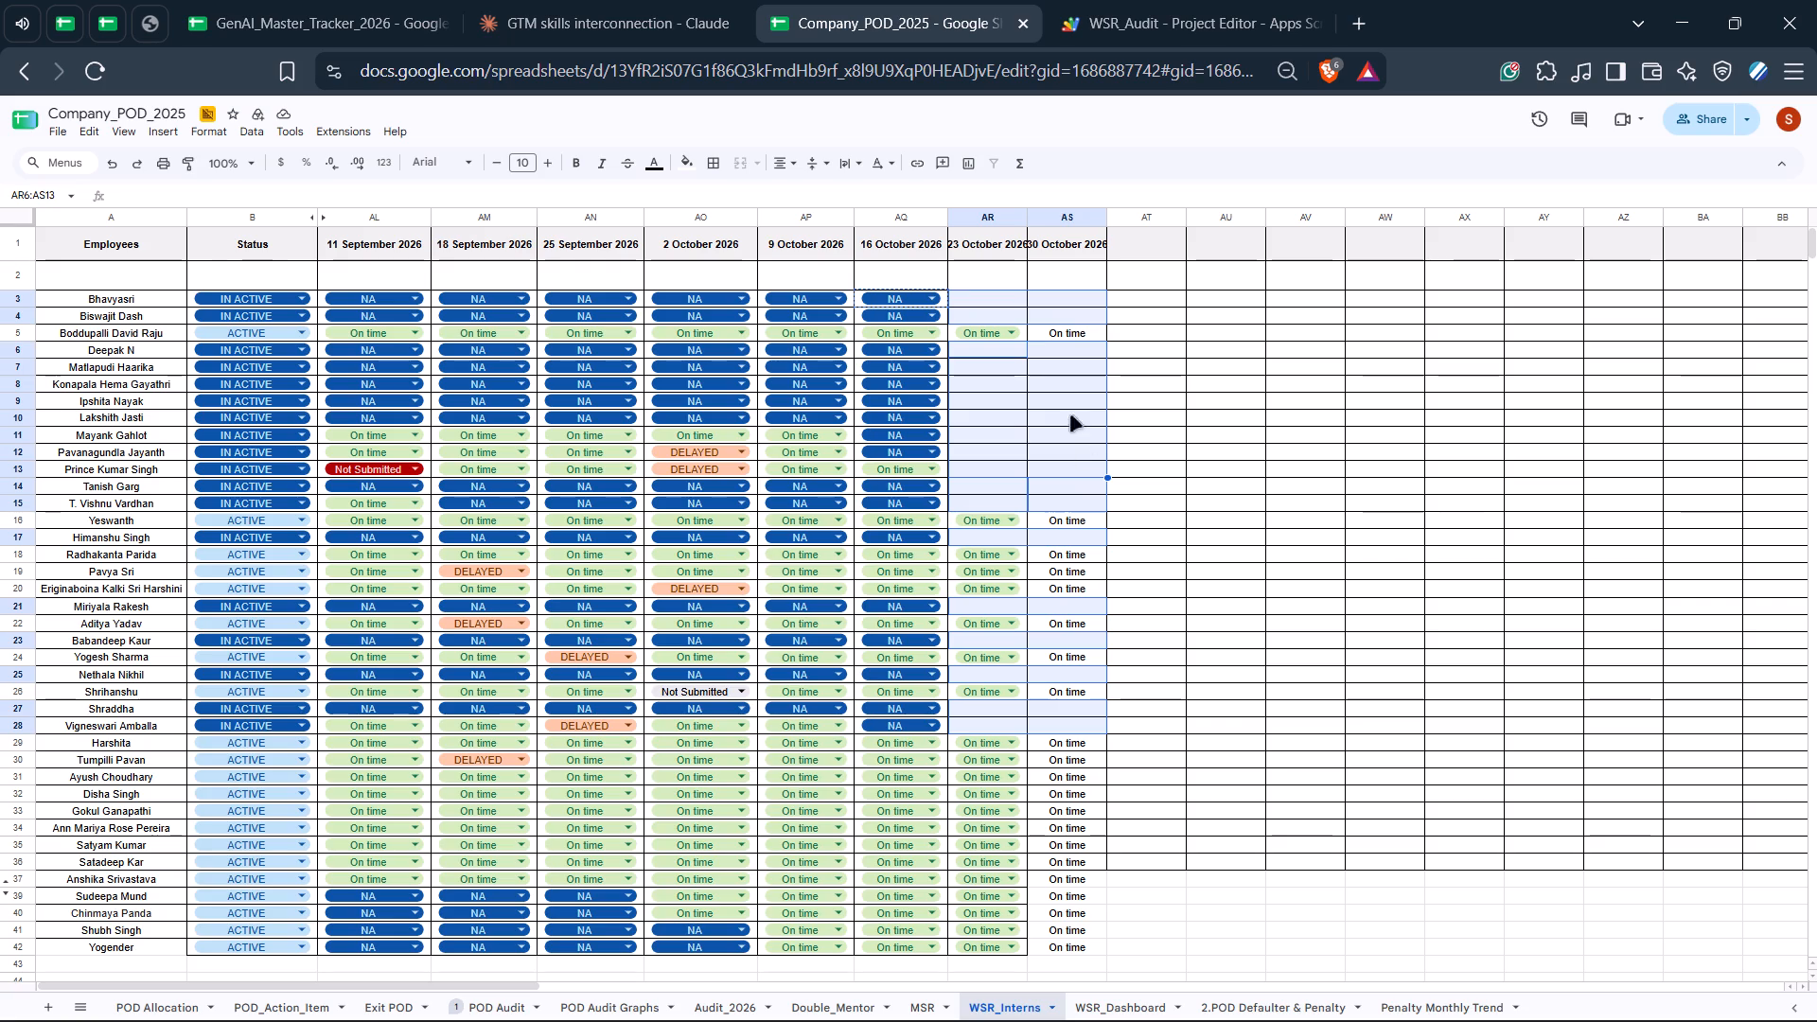
key(ctrl+v)
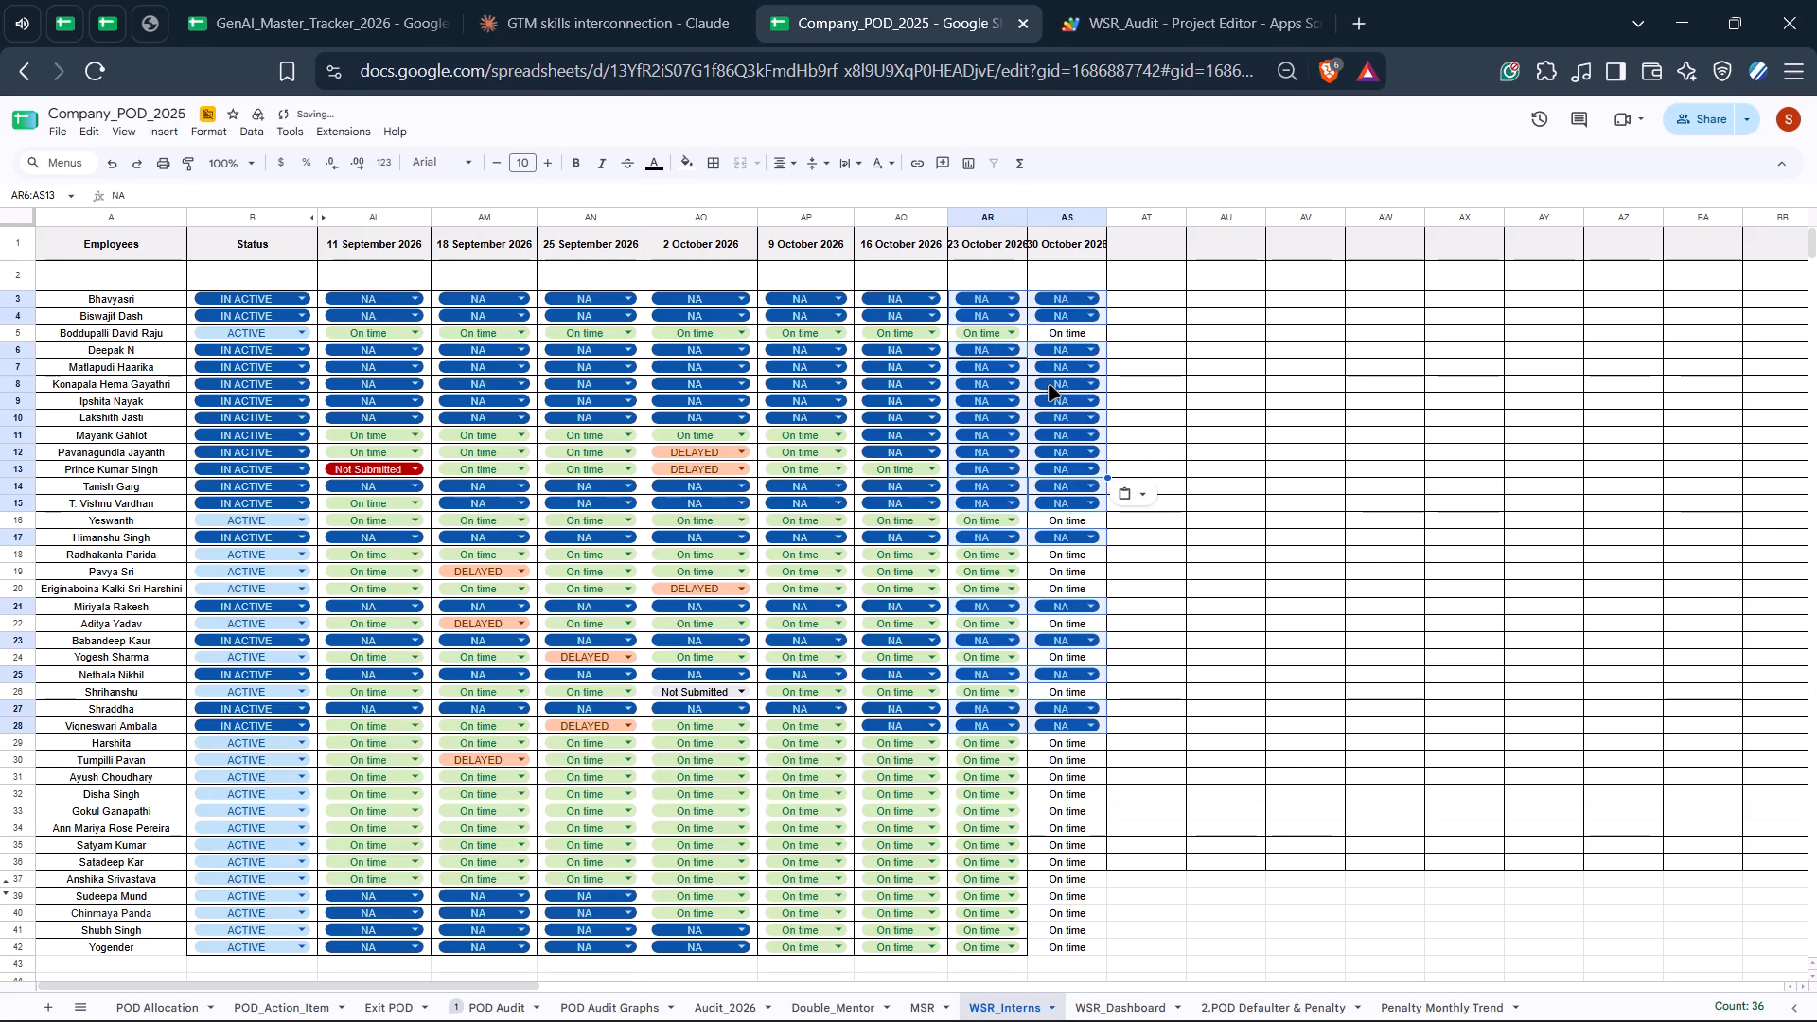
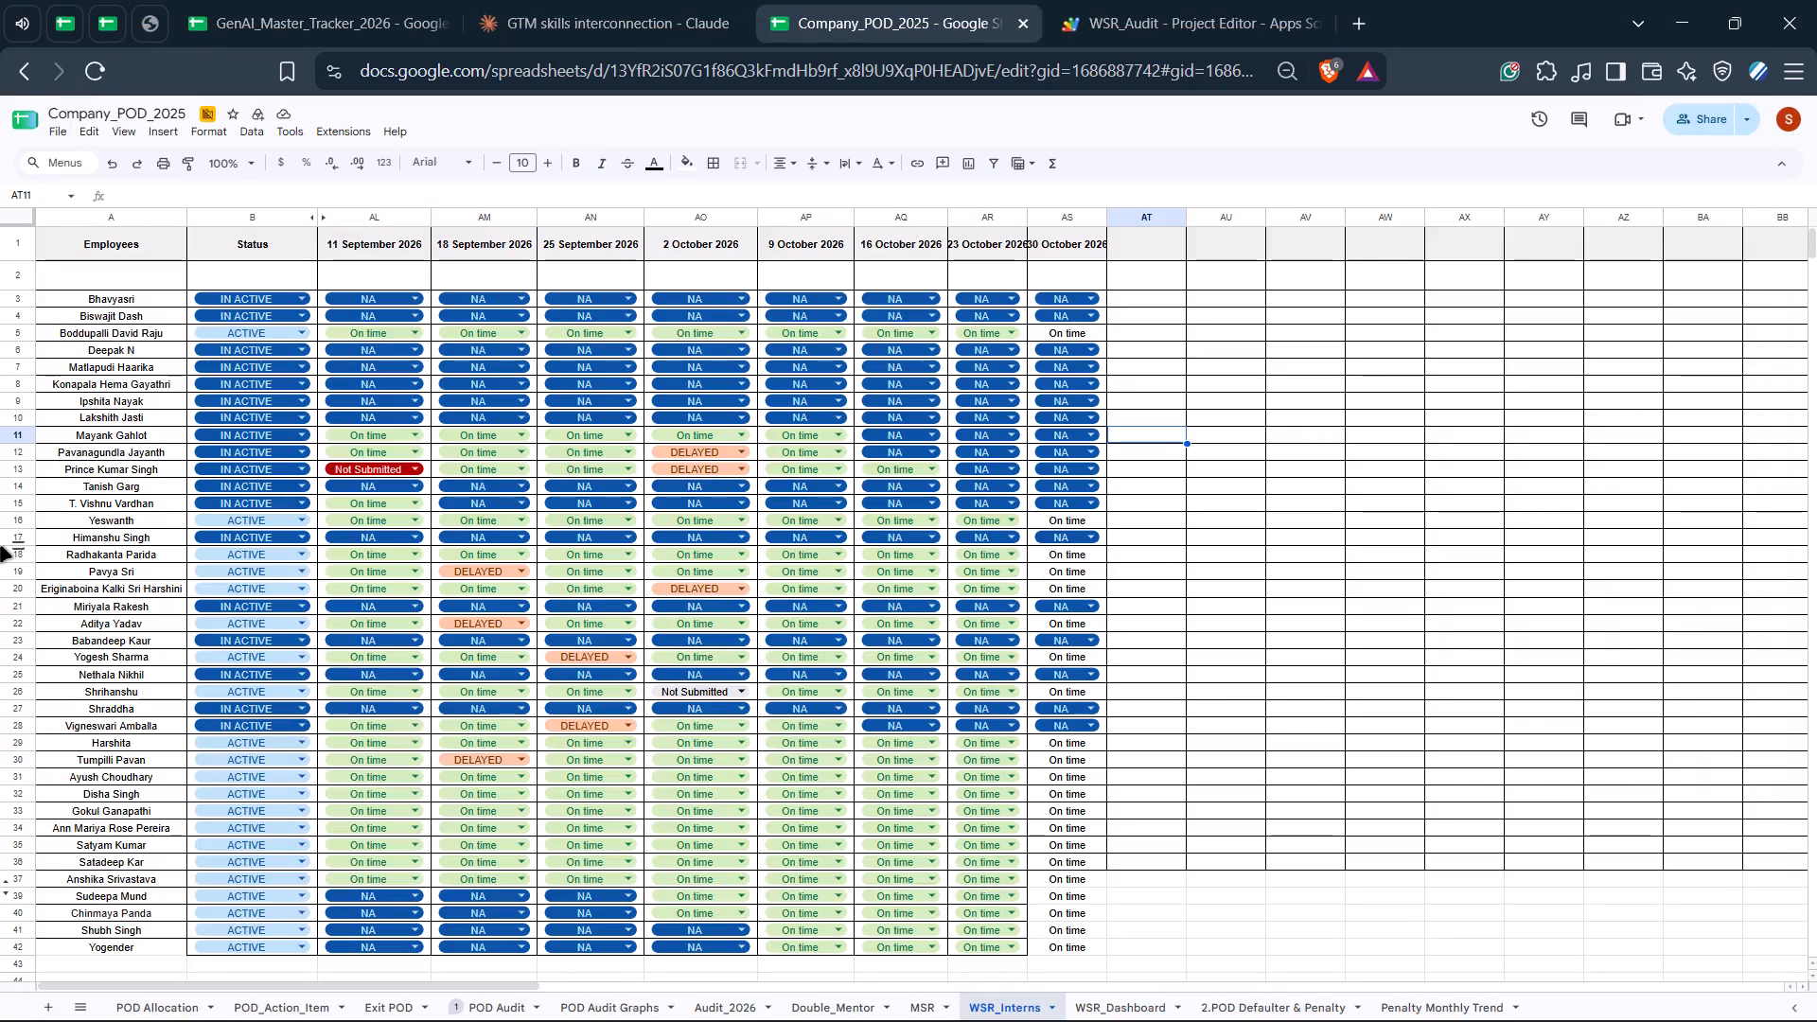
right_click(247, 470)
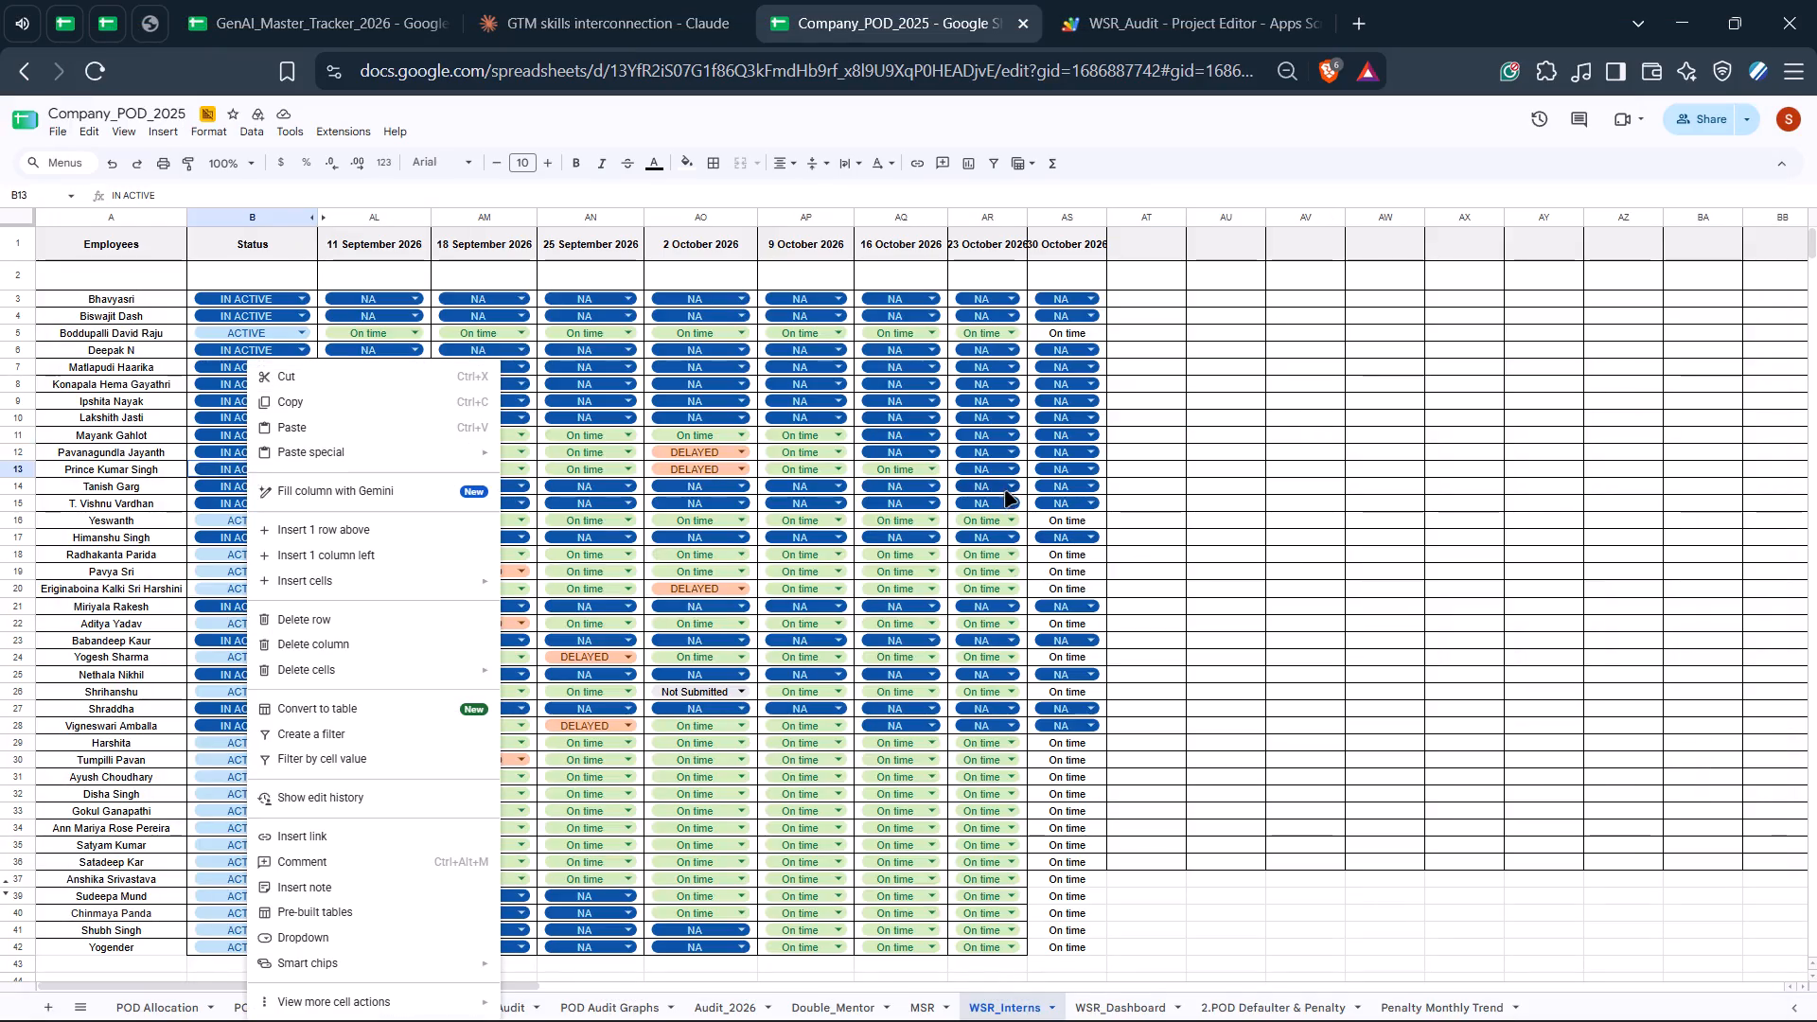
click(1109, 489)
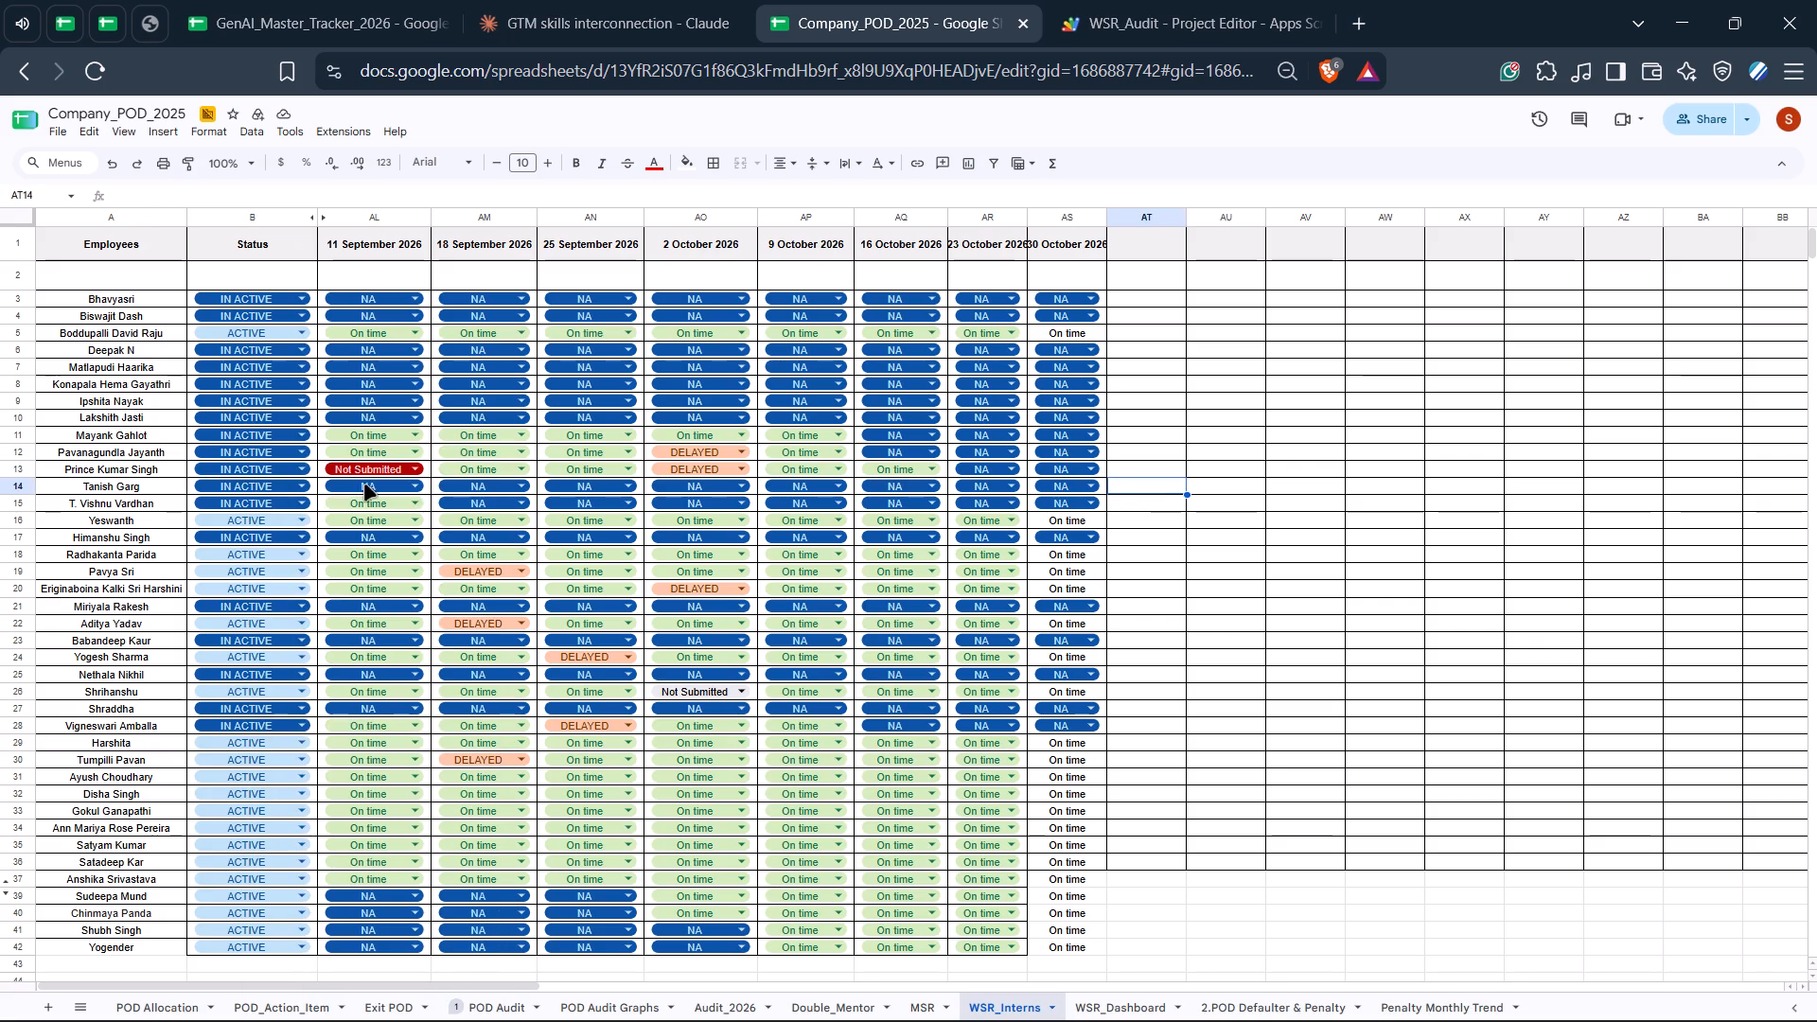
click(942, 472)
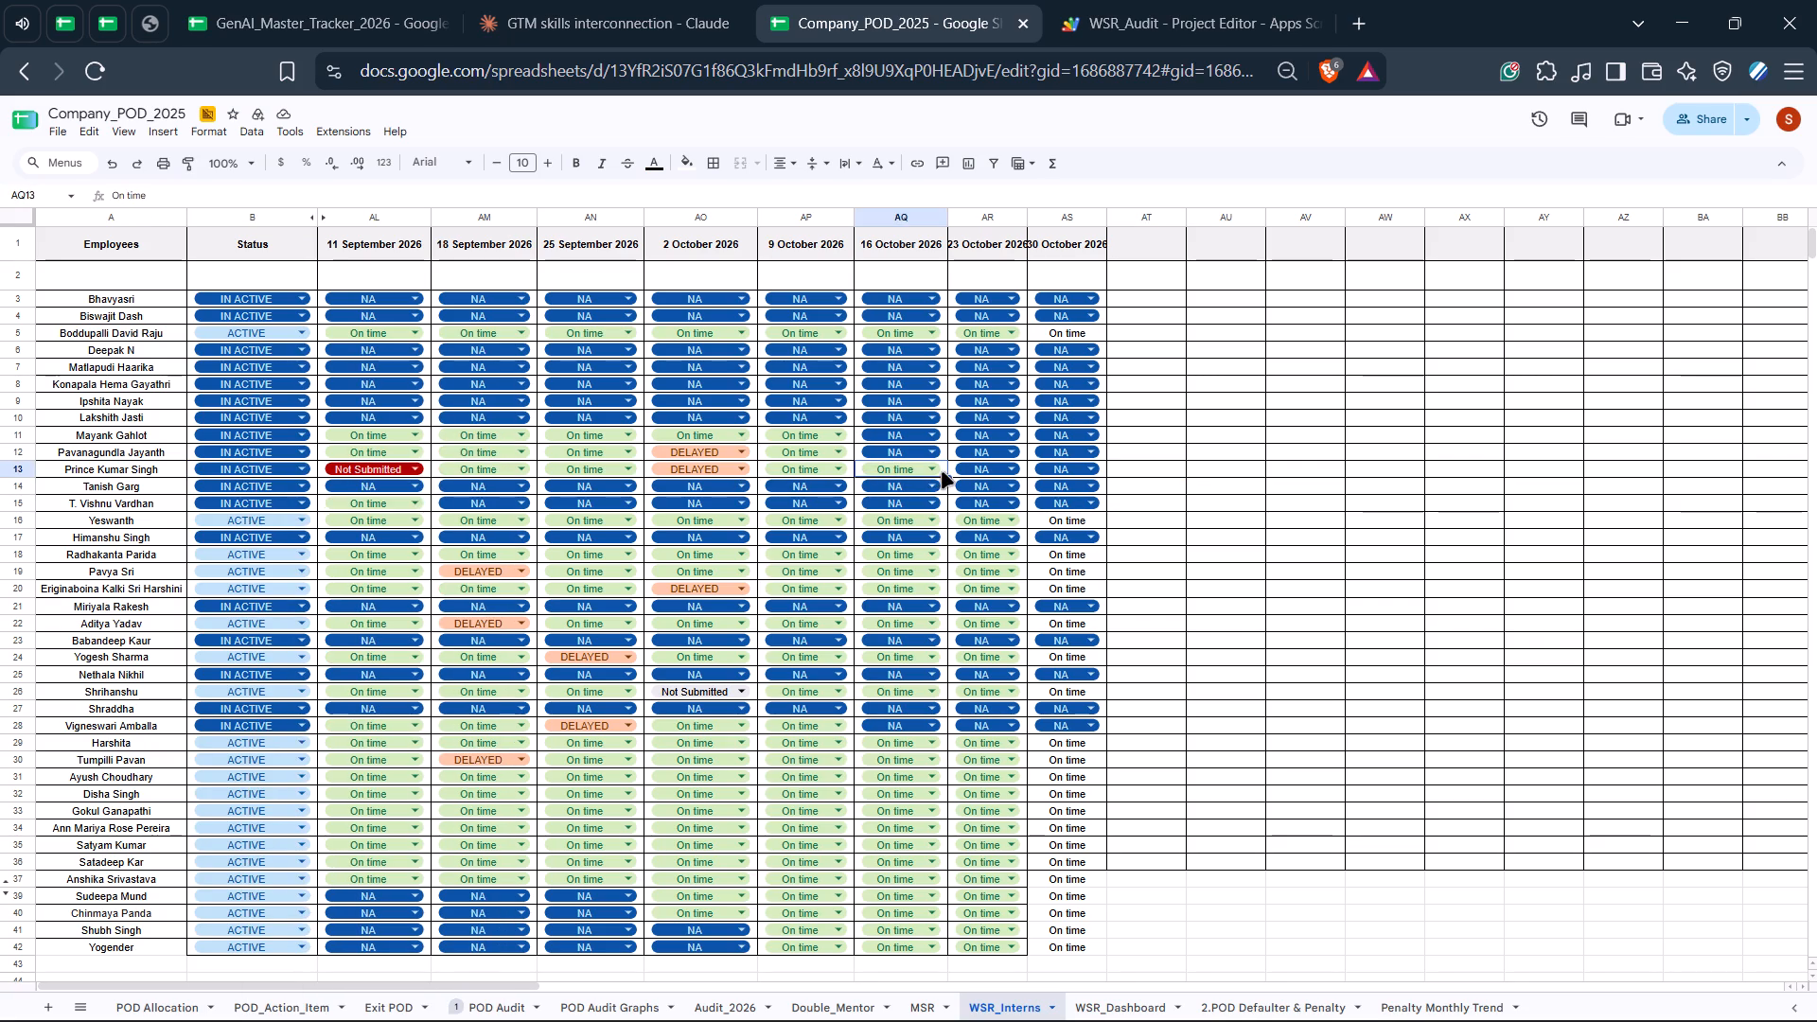
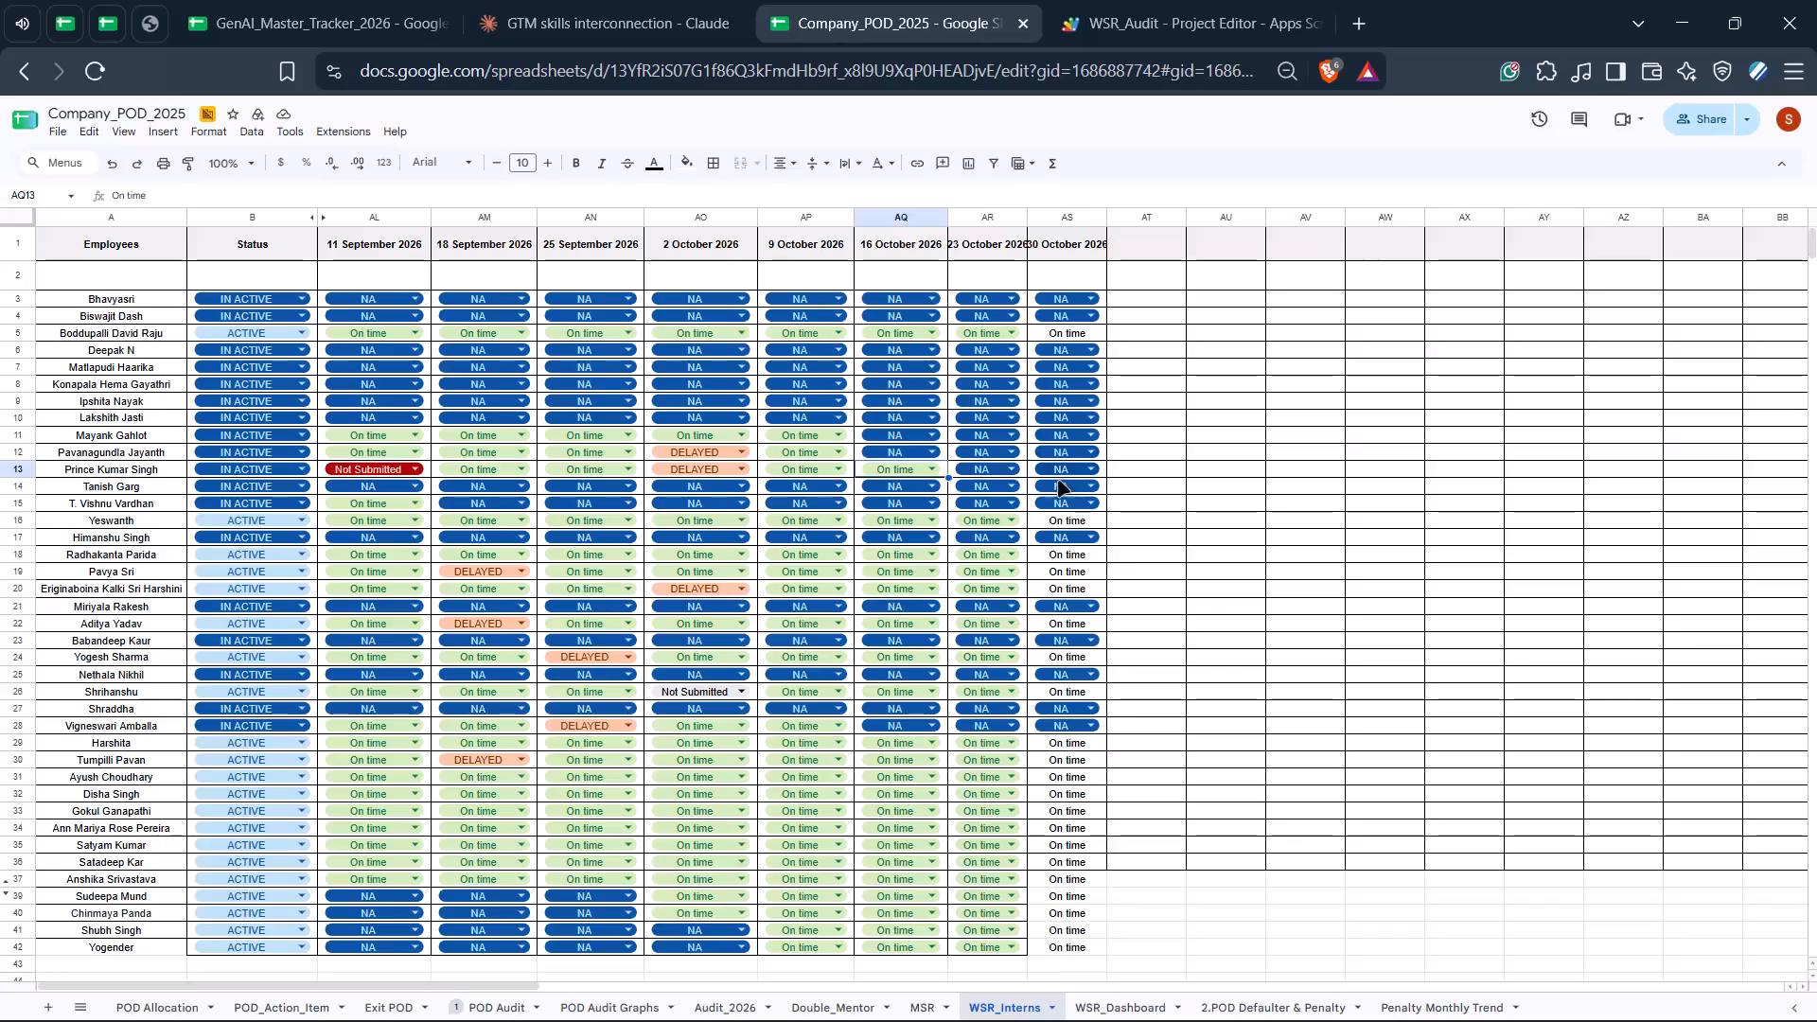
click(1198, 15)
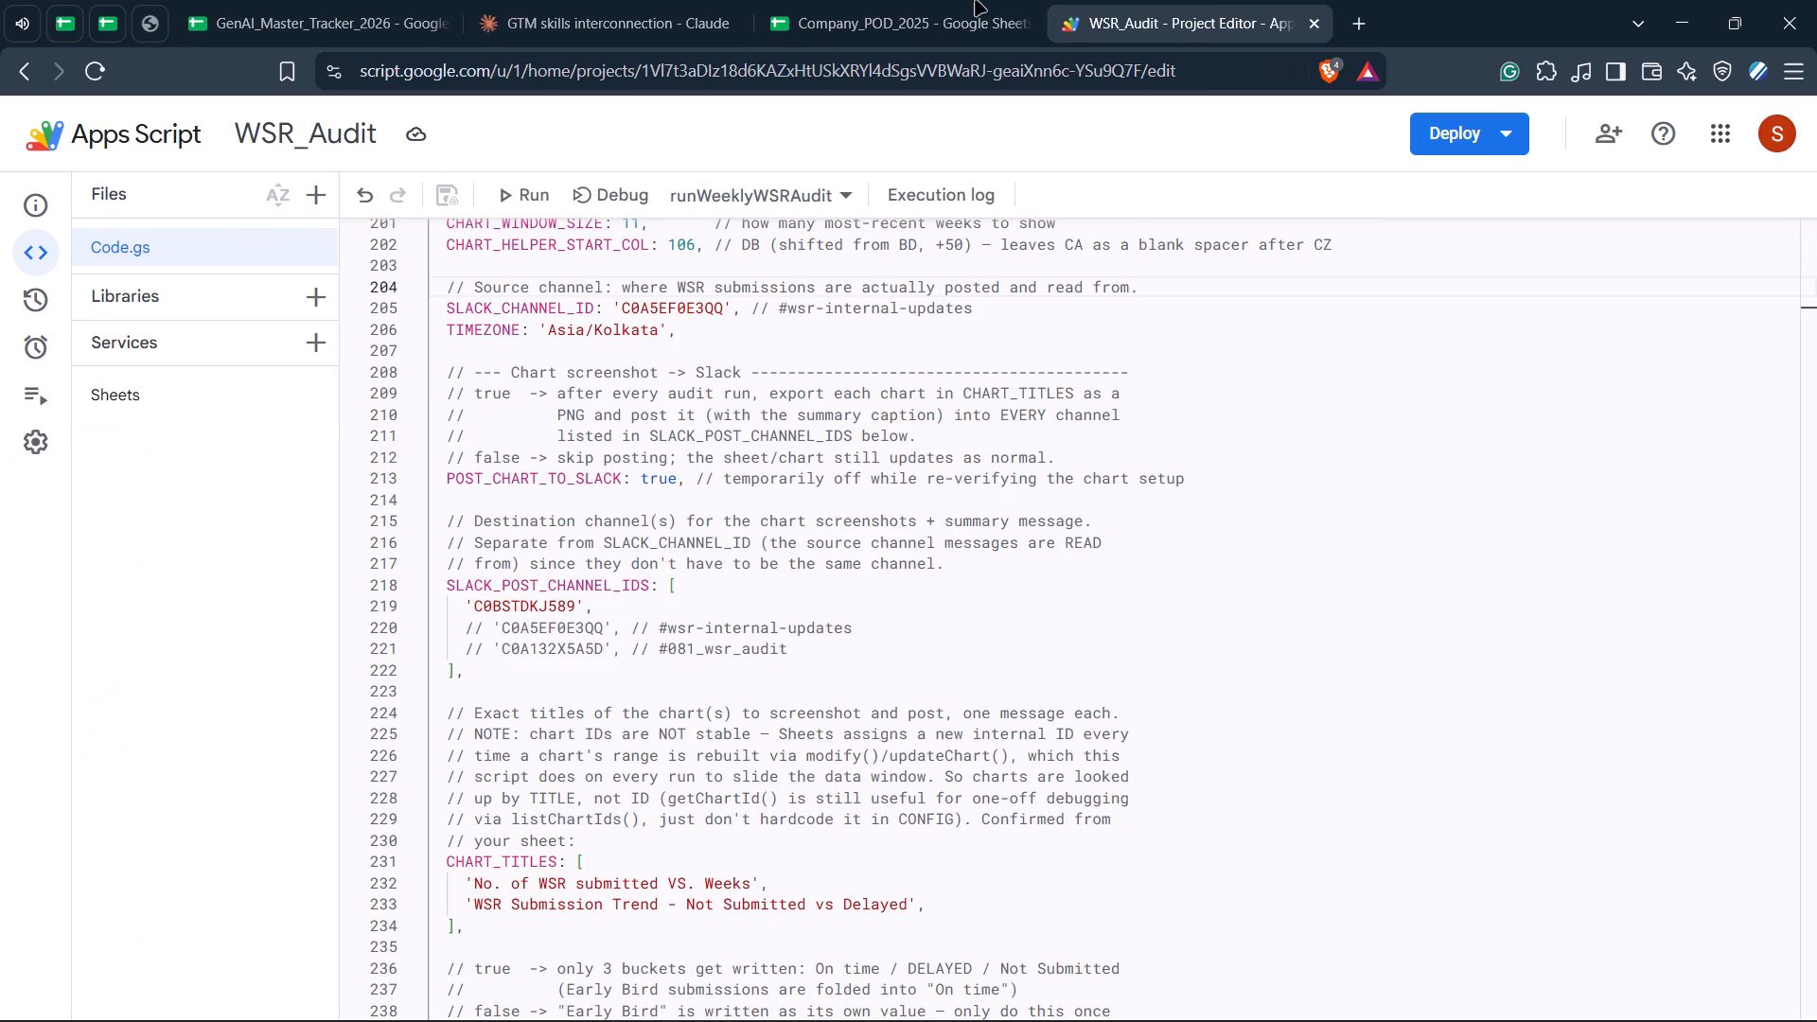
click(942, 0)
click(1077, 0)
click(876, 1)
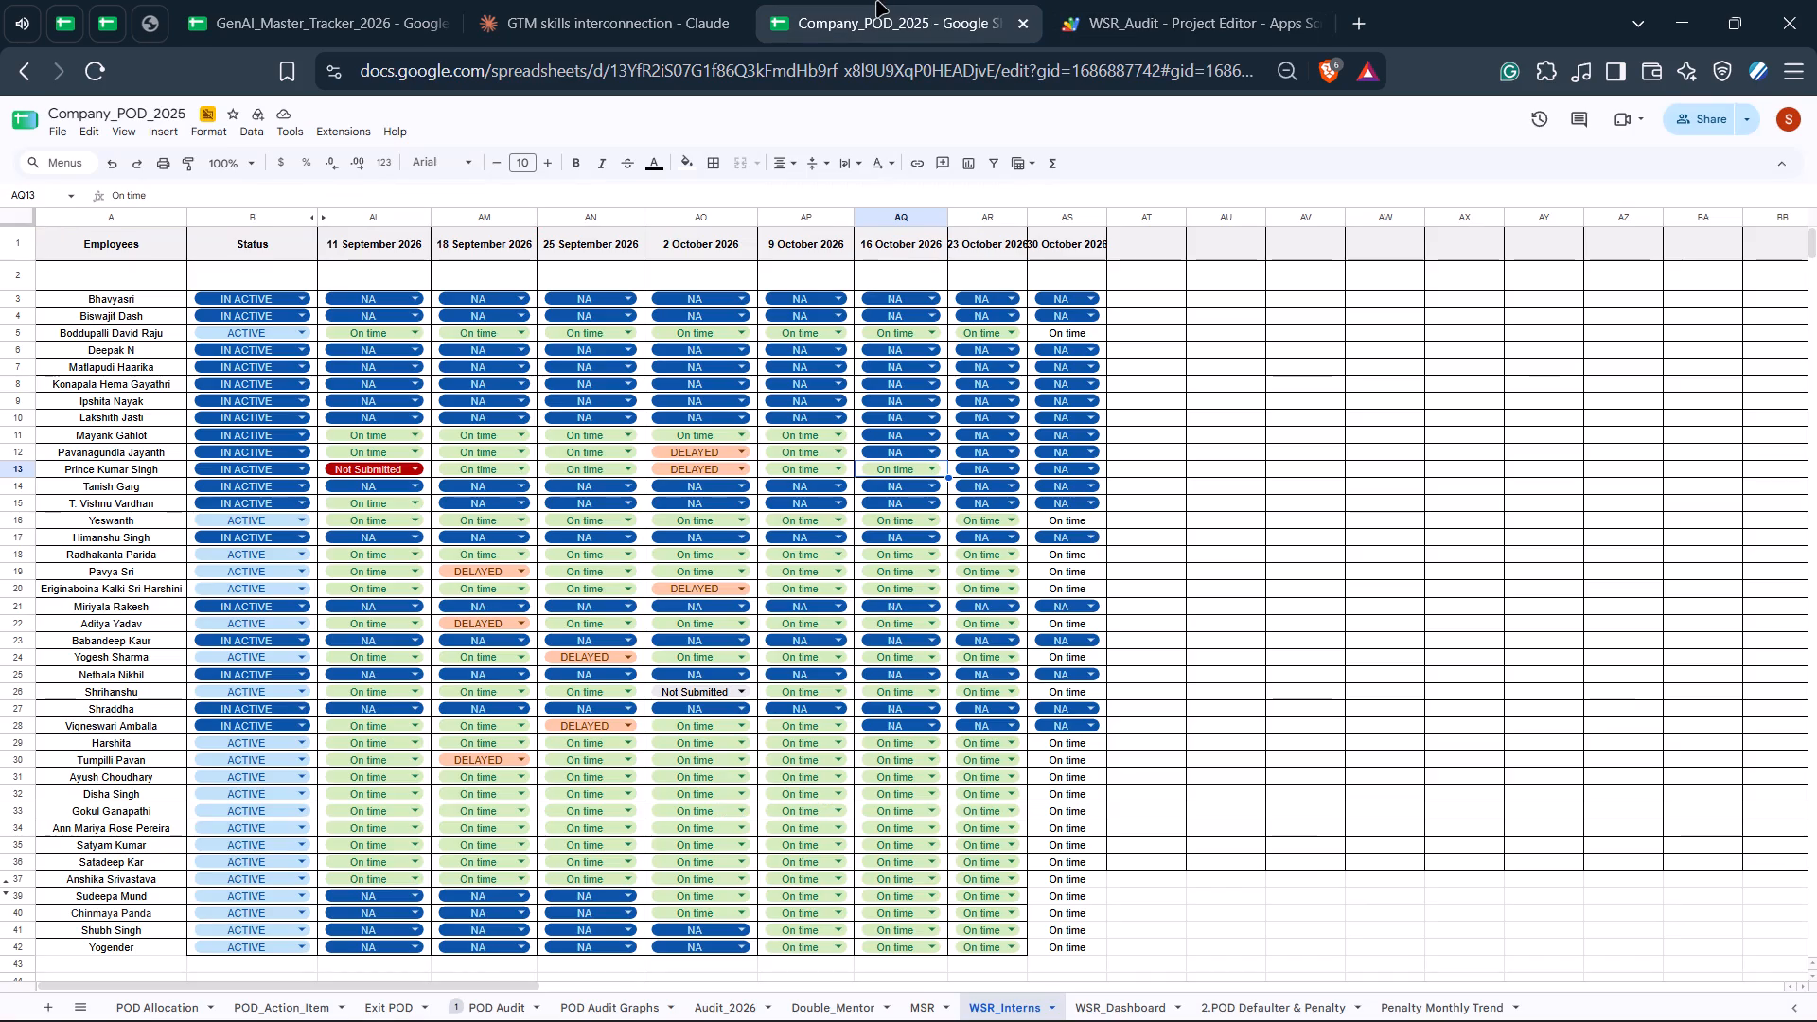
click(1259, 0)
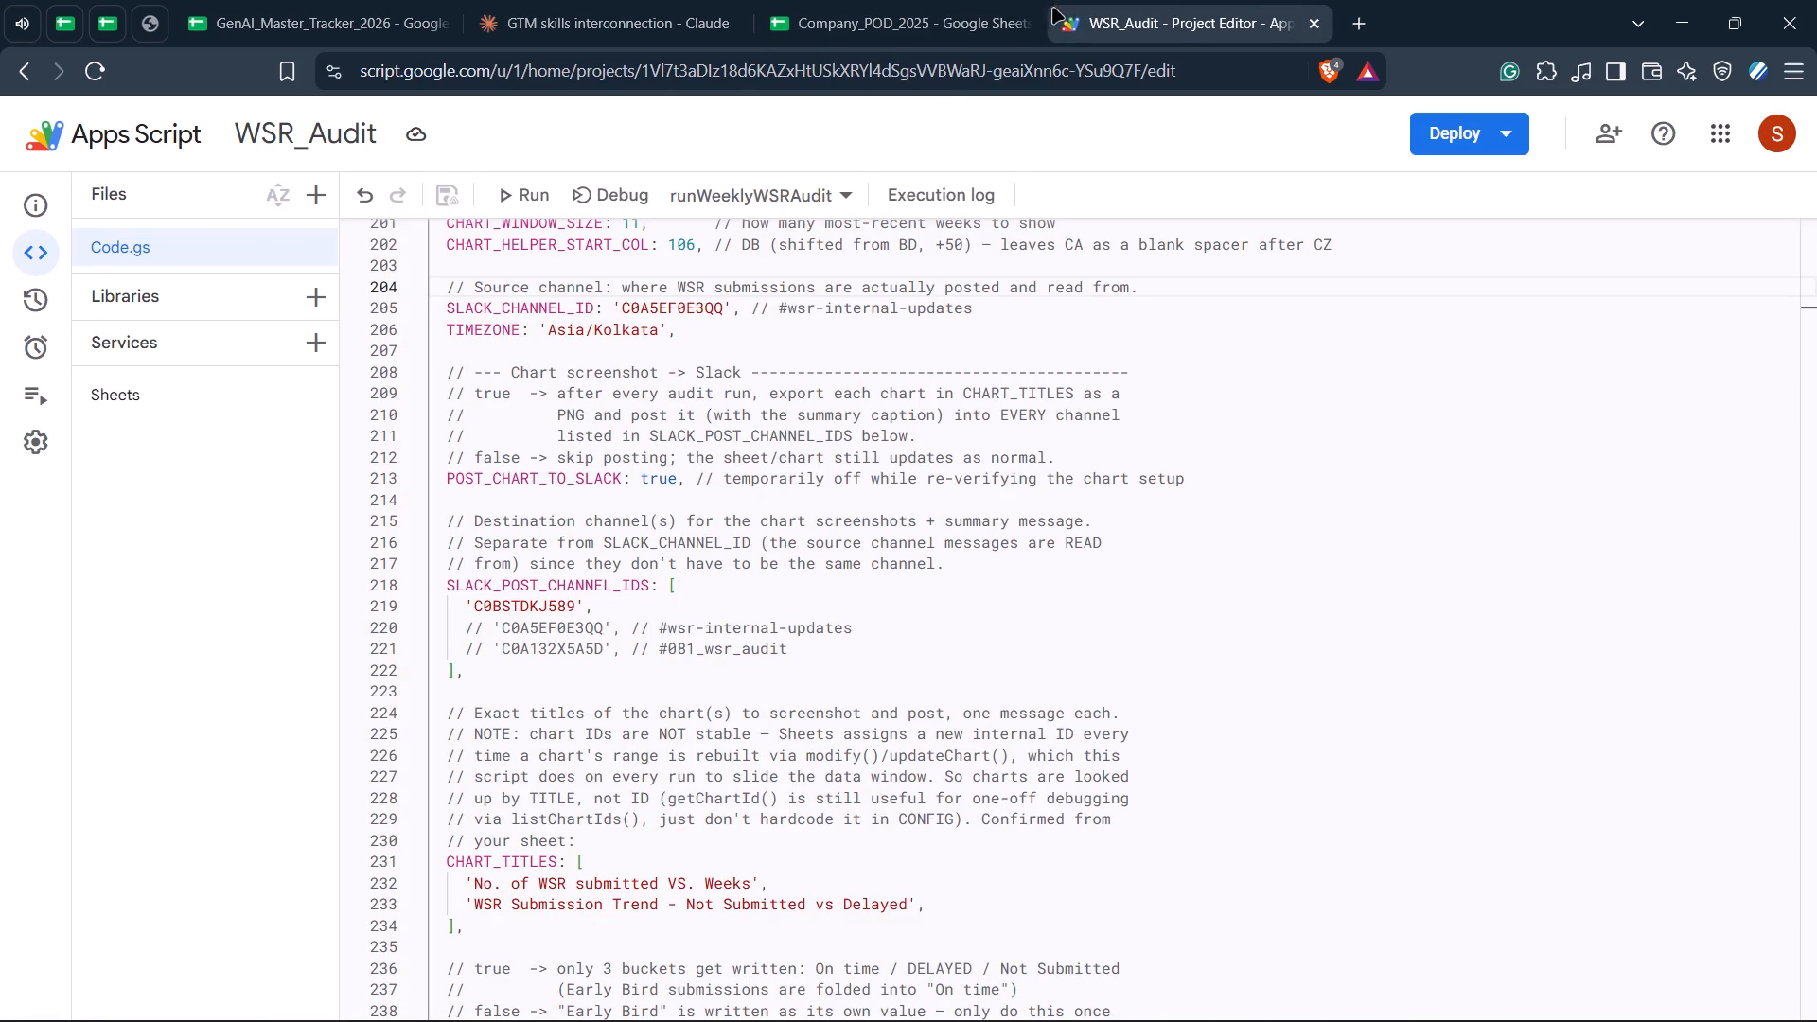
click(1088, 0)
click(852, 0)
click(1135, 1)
In Company_POD_2025, copy an On time dropdown cell from 23 October 2026 onto all plain-text On time cells in the 30 October 2026 column.
click(994, 0)
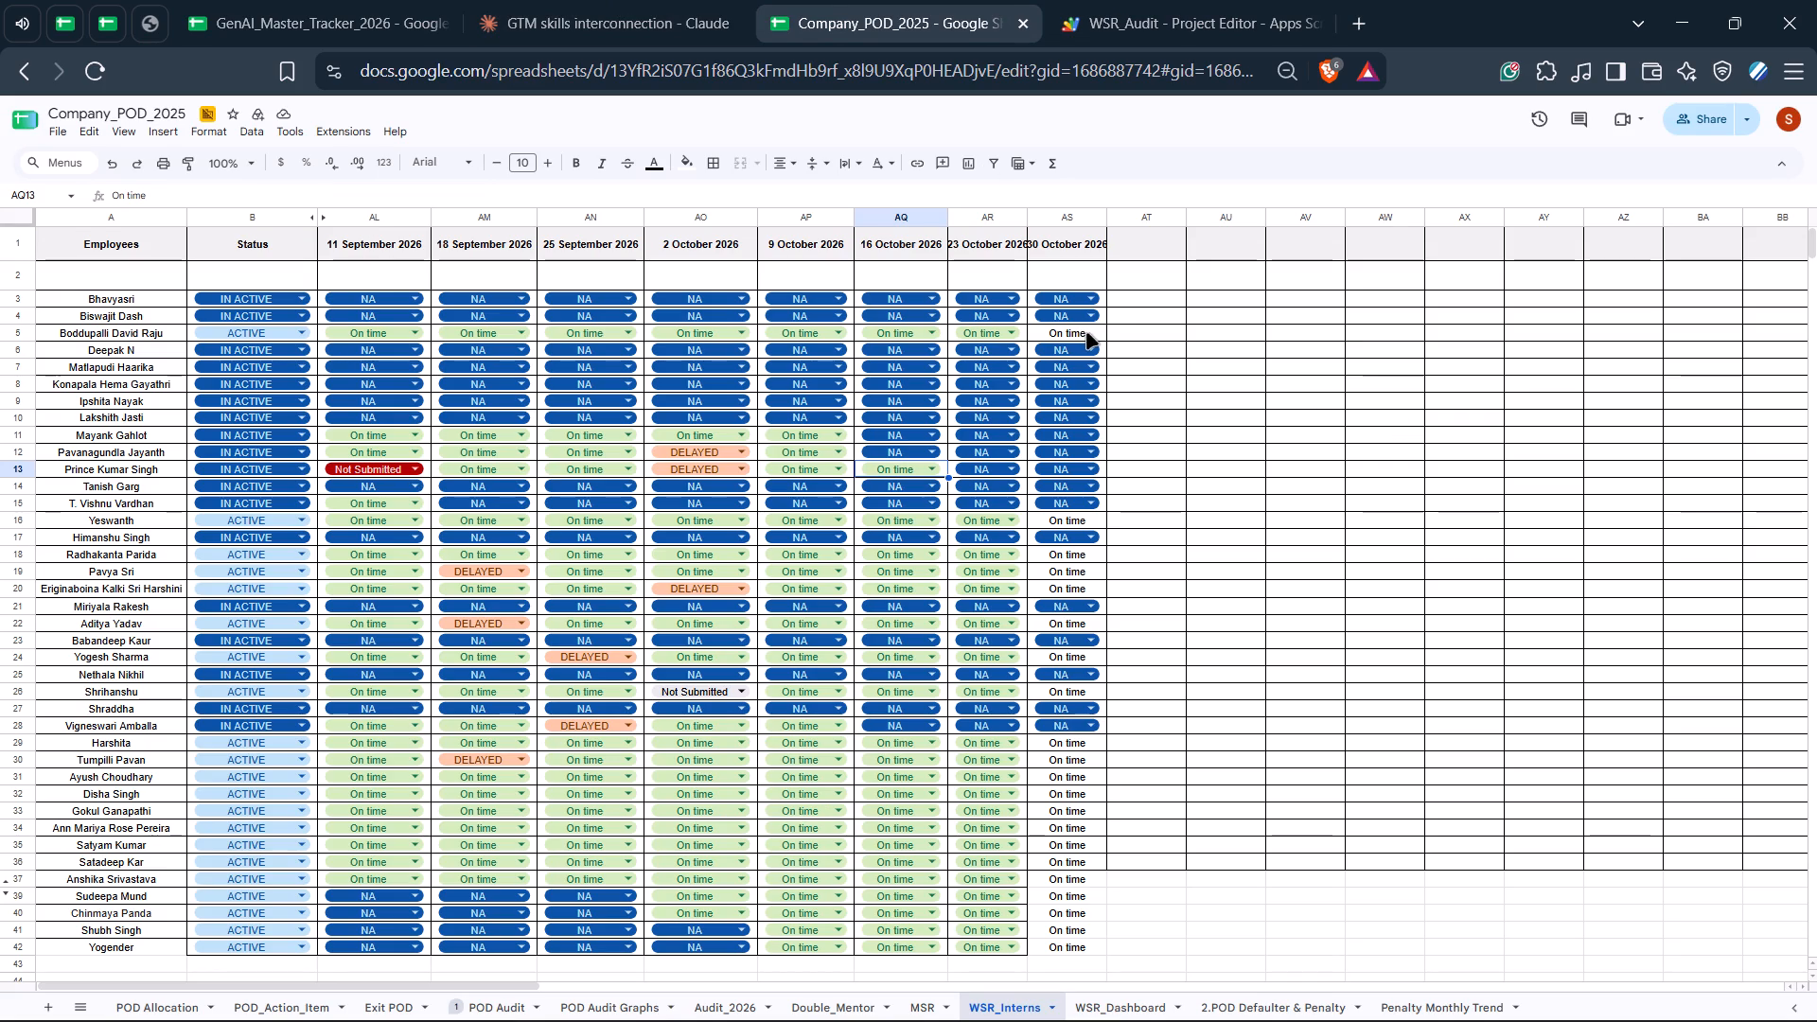
ctrl+click(1022, 334)
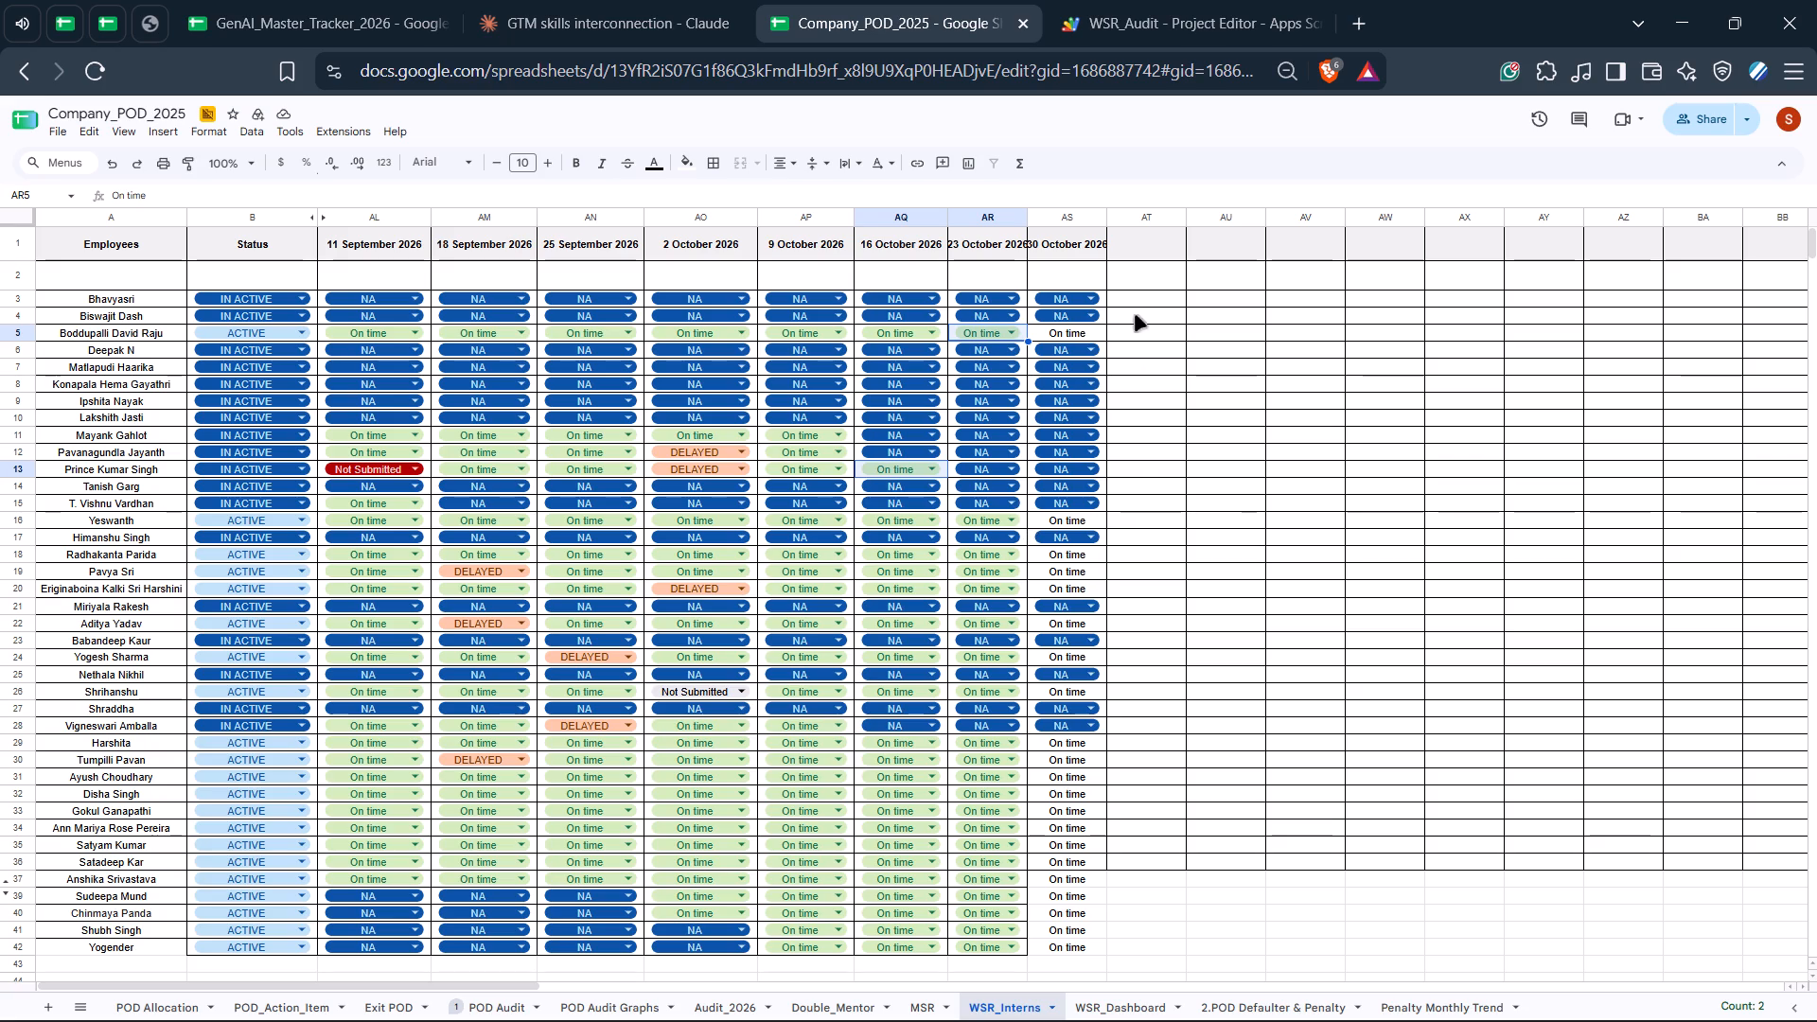
key(ctrl+c)
ctrl+click(1044, 332)
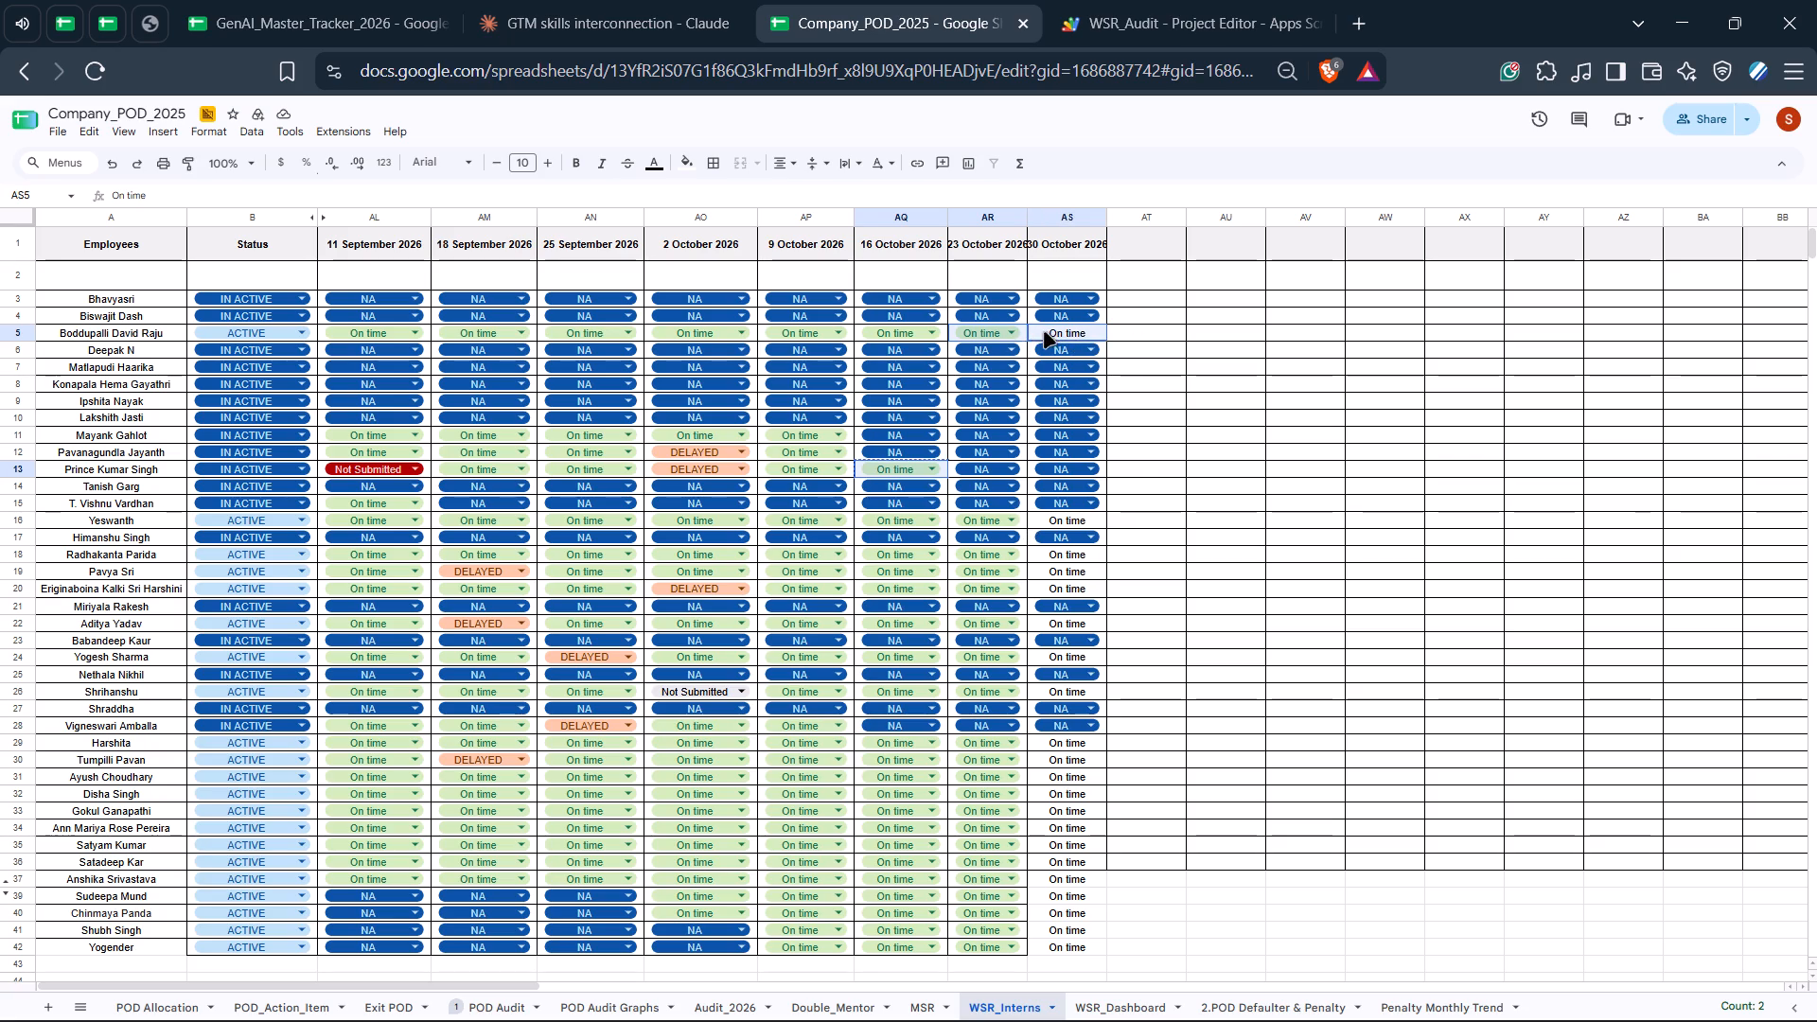
ctrl+click(1037, 520)
ctrl+drag(1039, 554, 1039, 566)
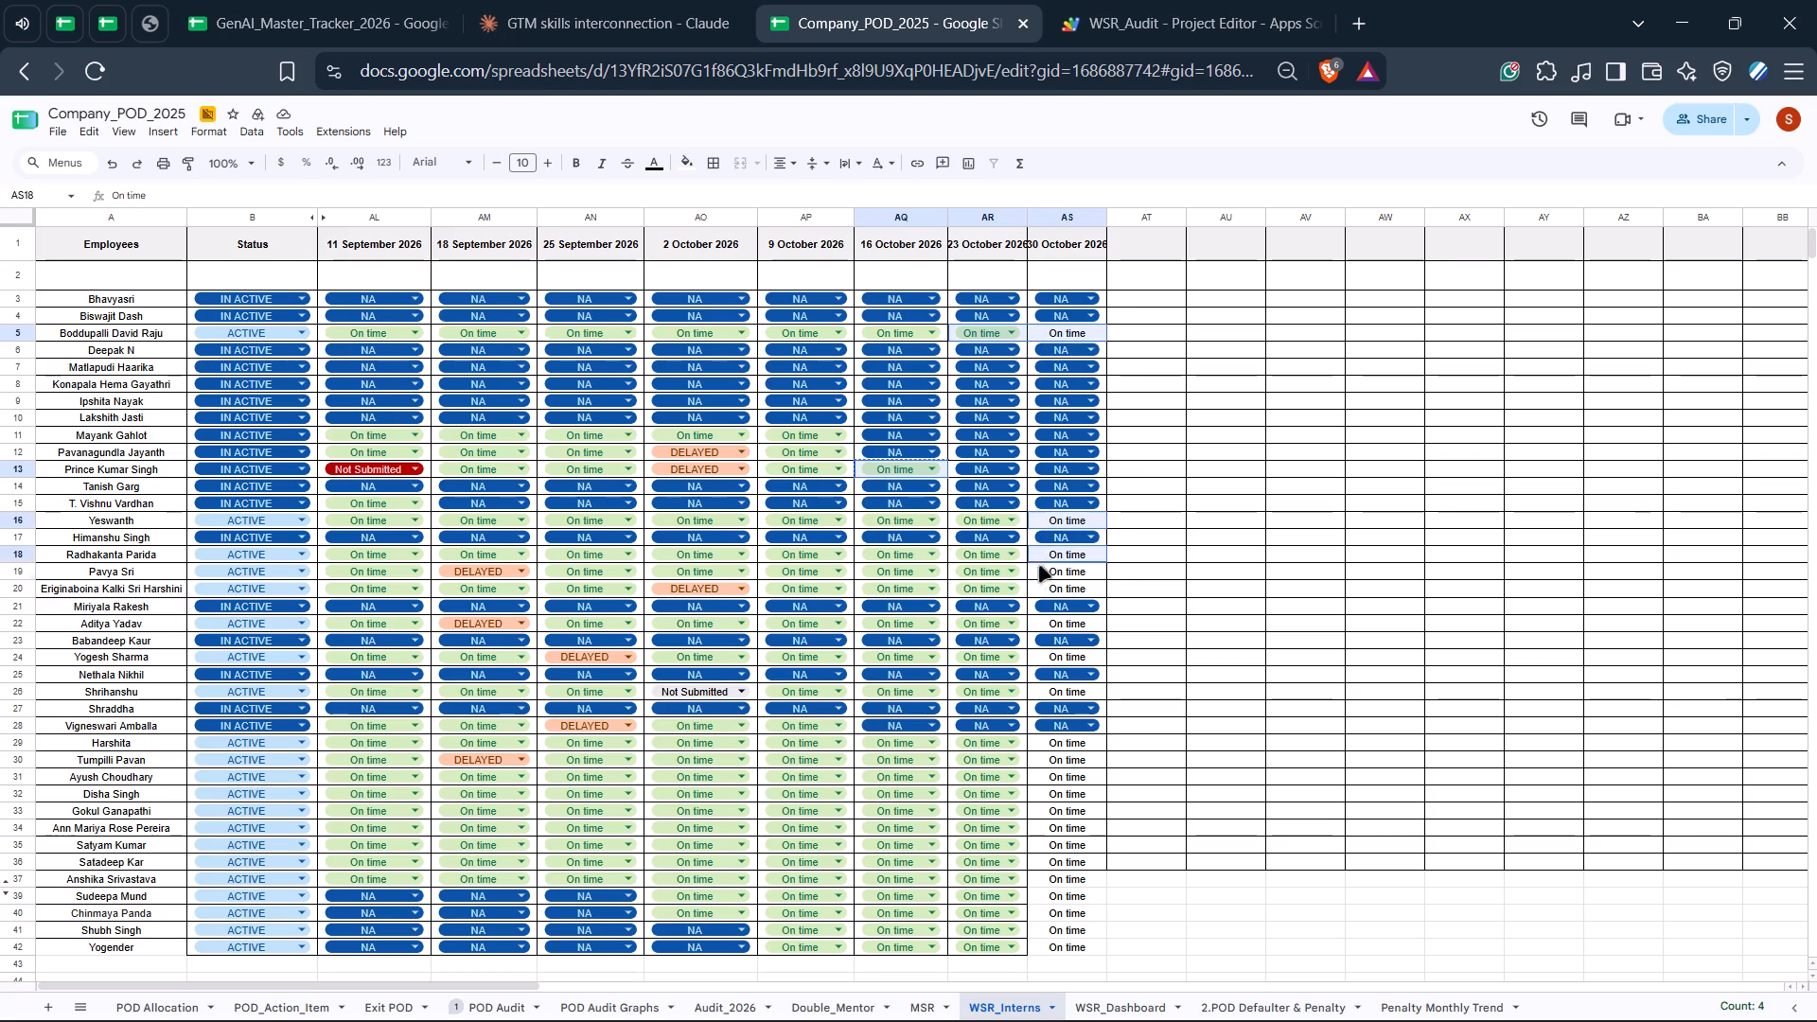
ctrl+drag(1039, 566, 1039, 590)
ctrl+click(1034, 620)
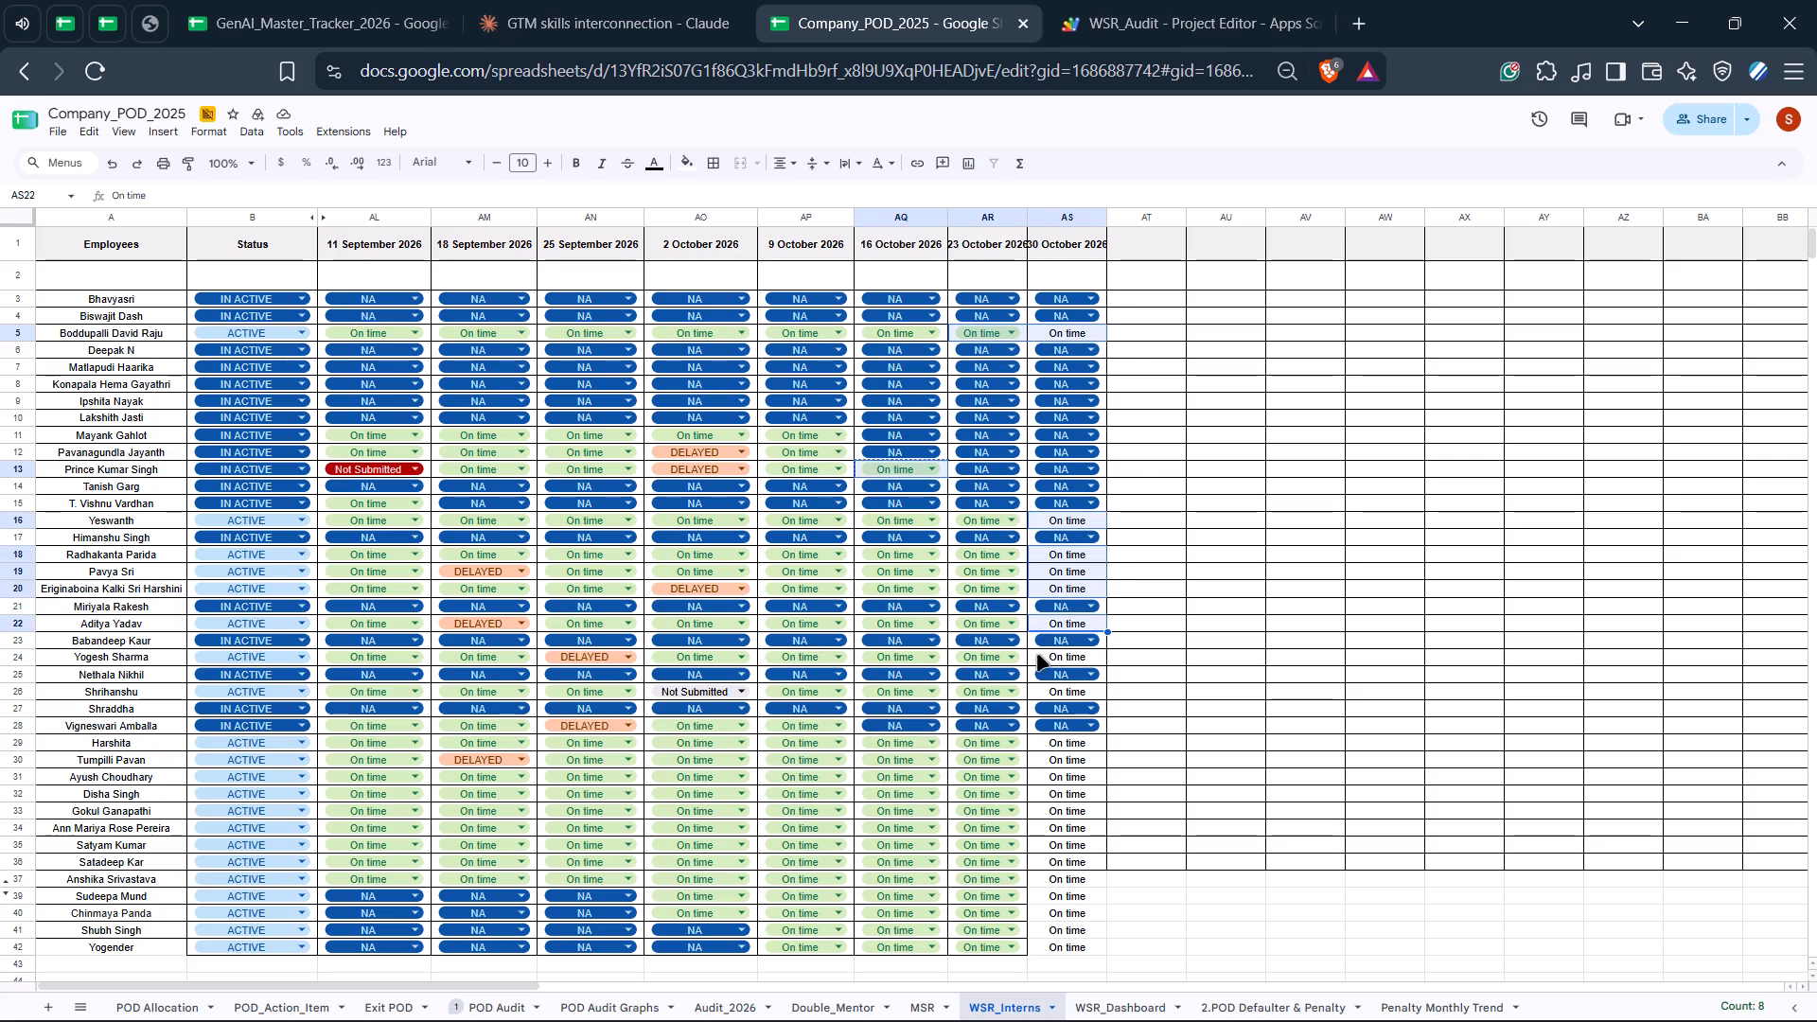
ctrl+click(1037, 655)
ctrl+click(1034, 691)
ctrl+drag(1035, 743, 1041, 910)
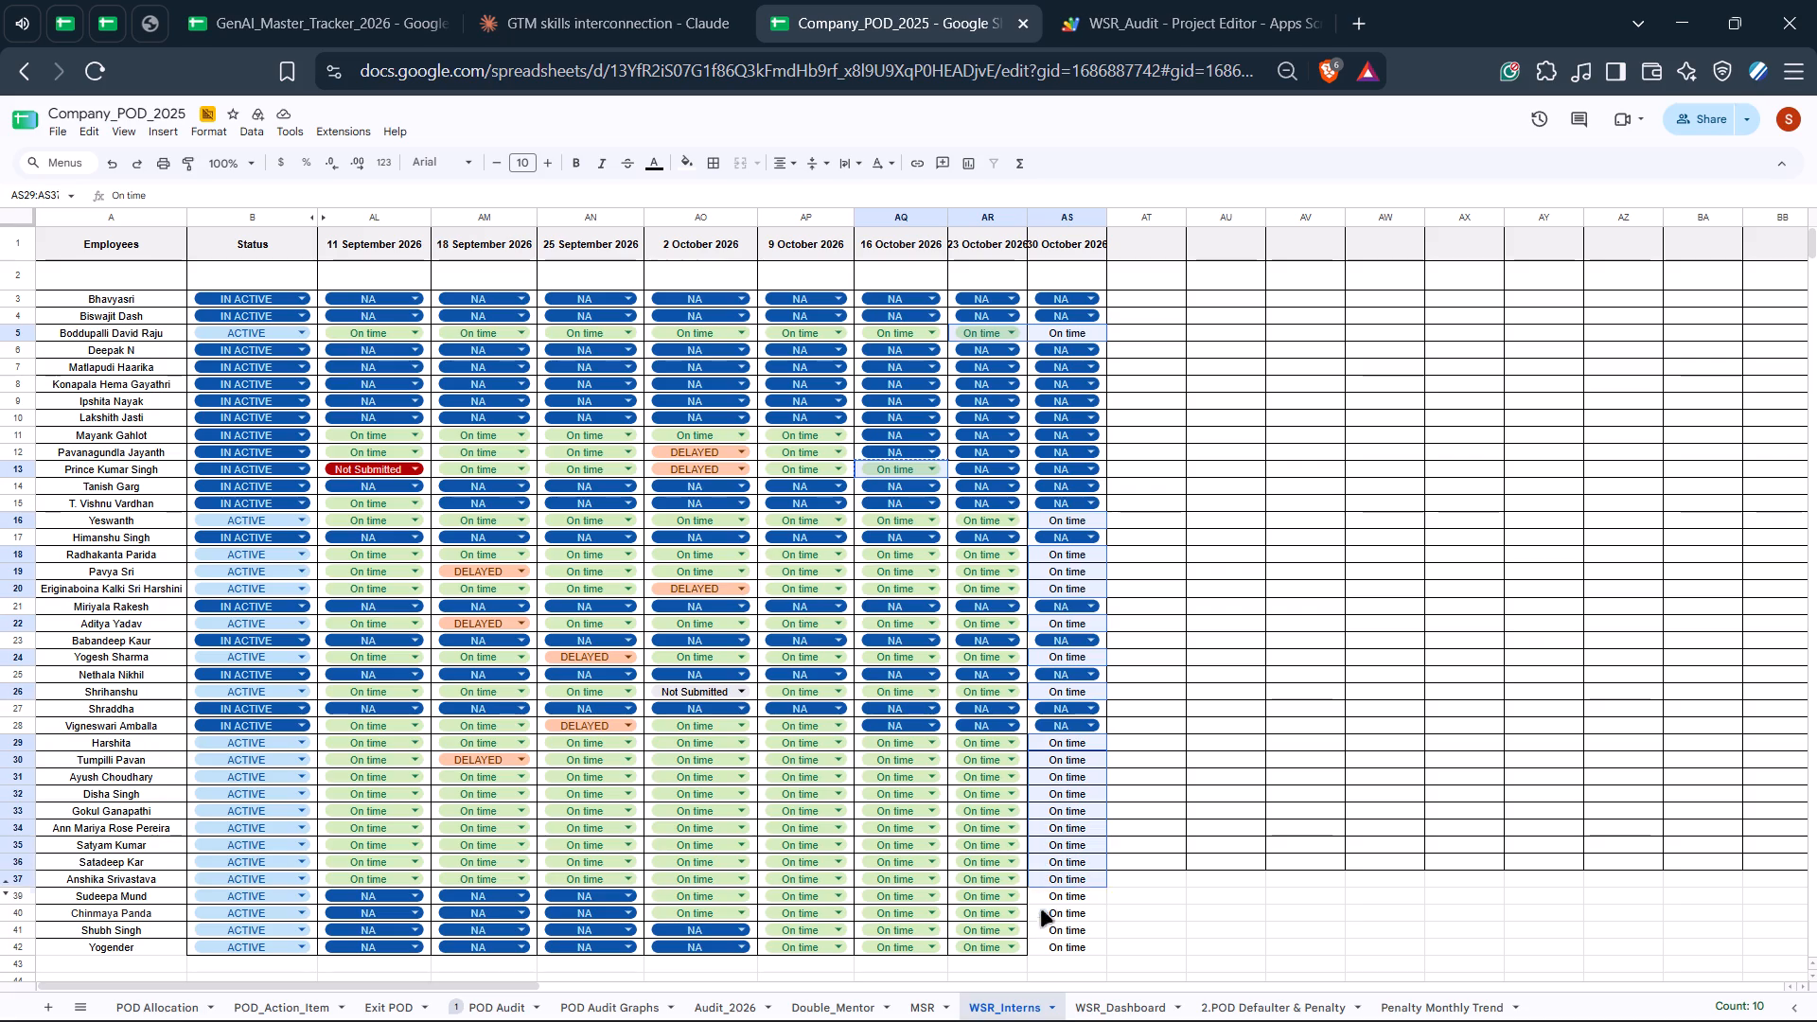
ctrl+drag(1041, 910, 1053, 946)
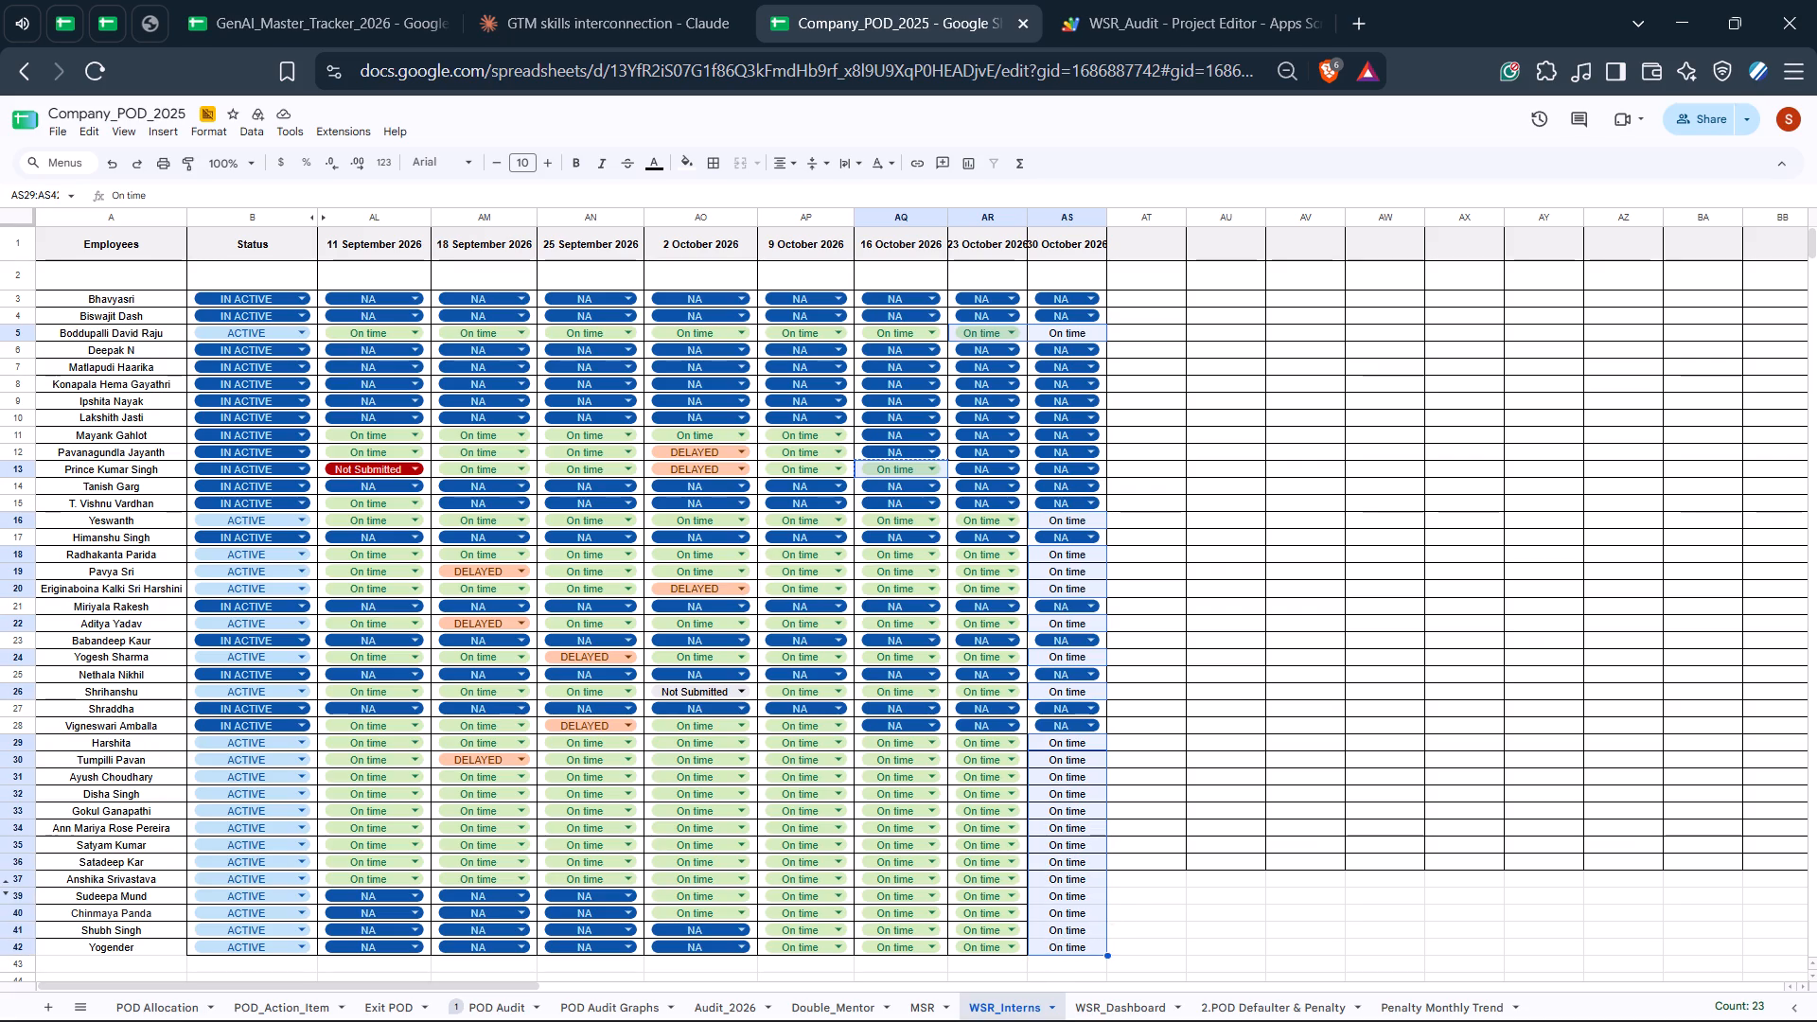
scroll(1105, 921, up, 4)
key(ctrl+v)
click(1176, 901)
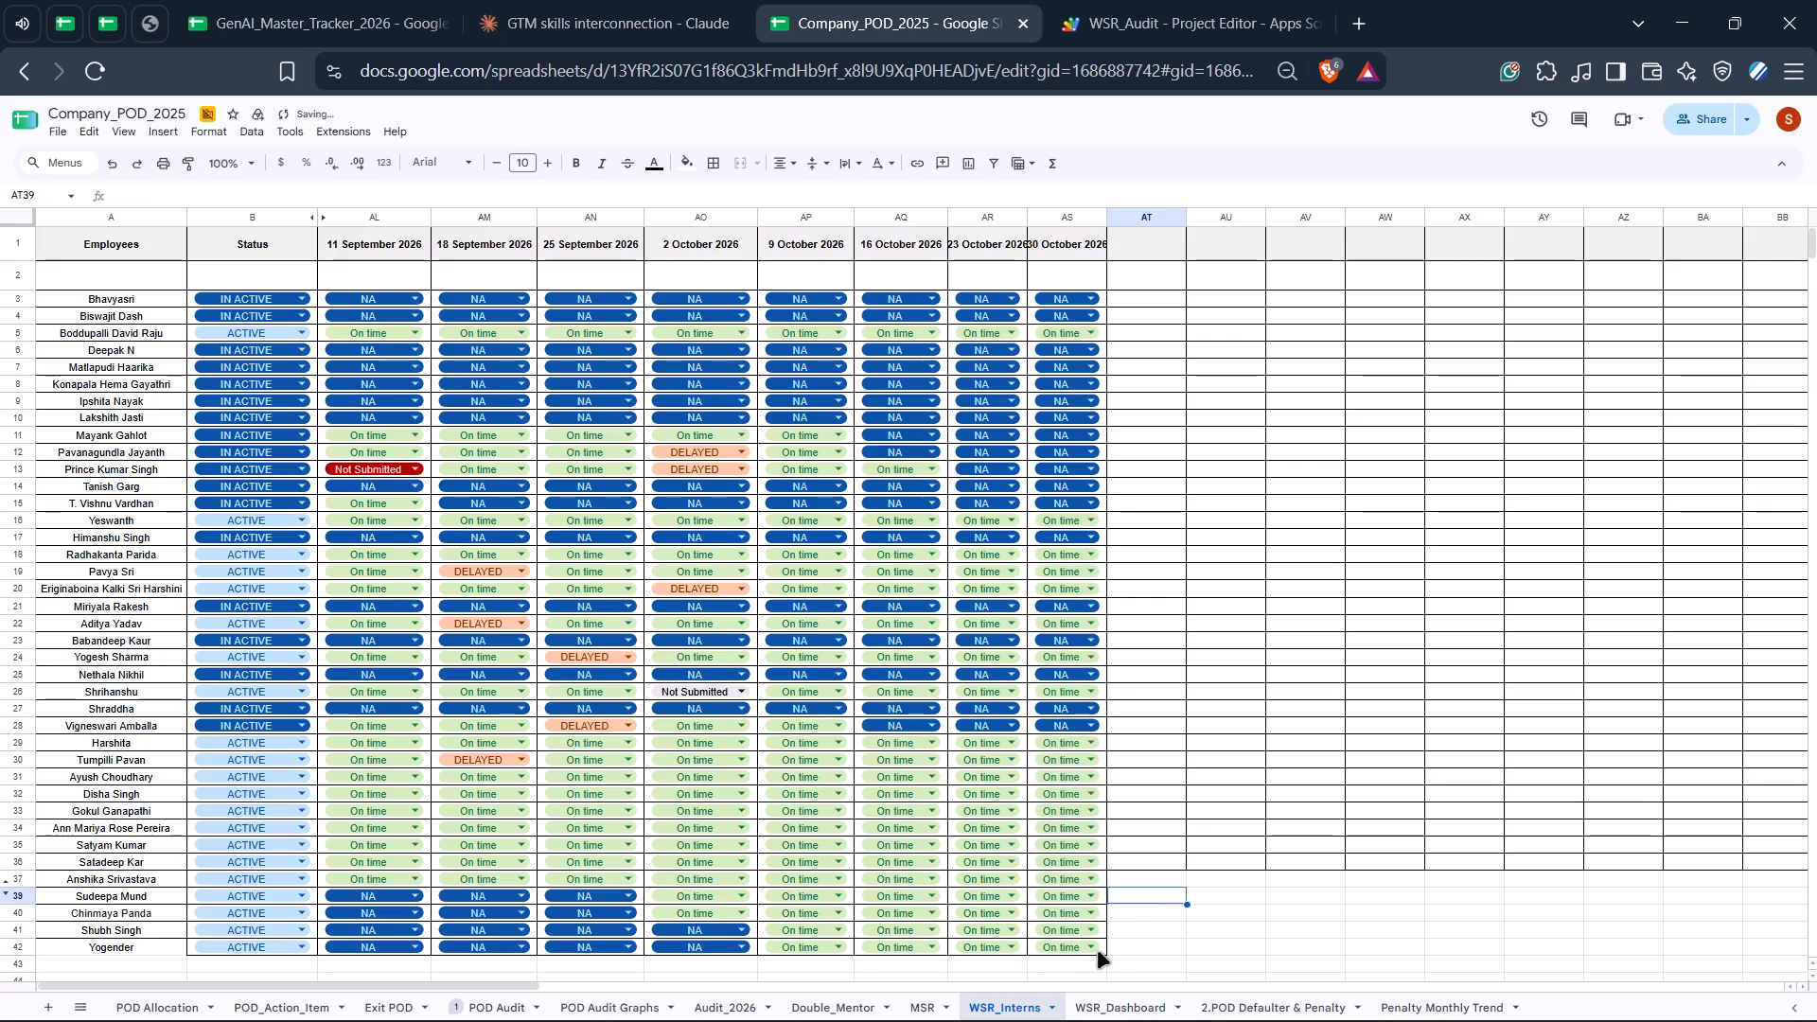
Select all On time cells in the 30 October 2026 column of WSR_Interns to check their count.
click(1104, 949)
drag(1104, 949, 1102, 917)
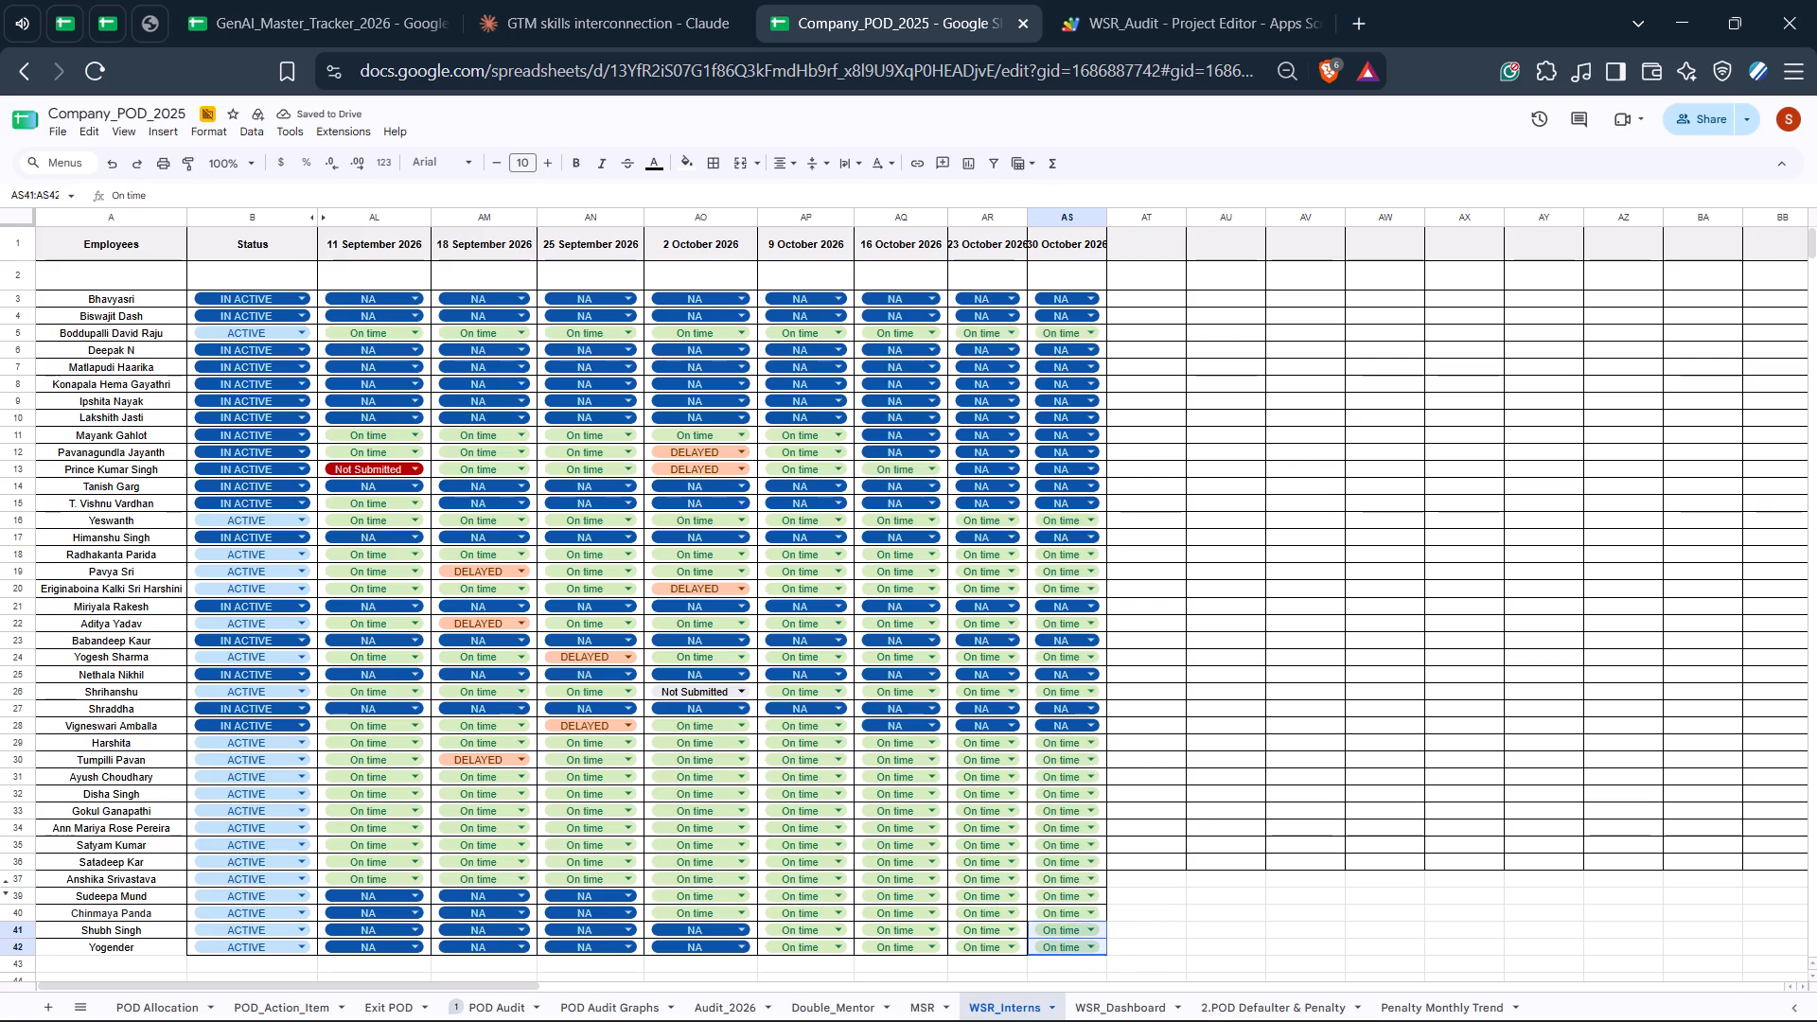
drag(1102, 917, 1103, 734)
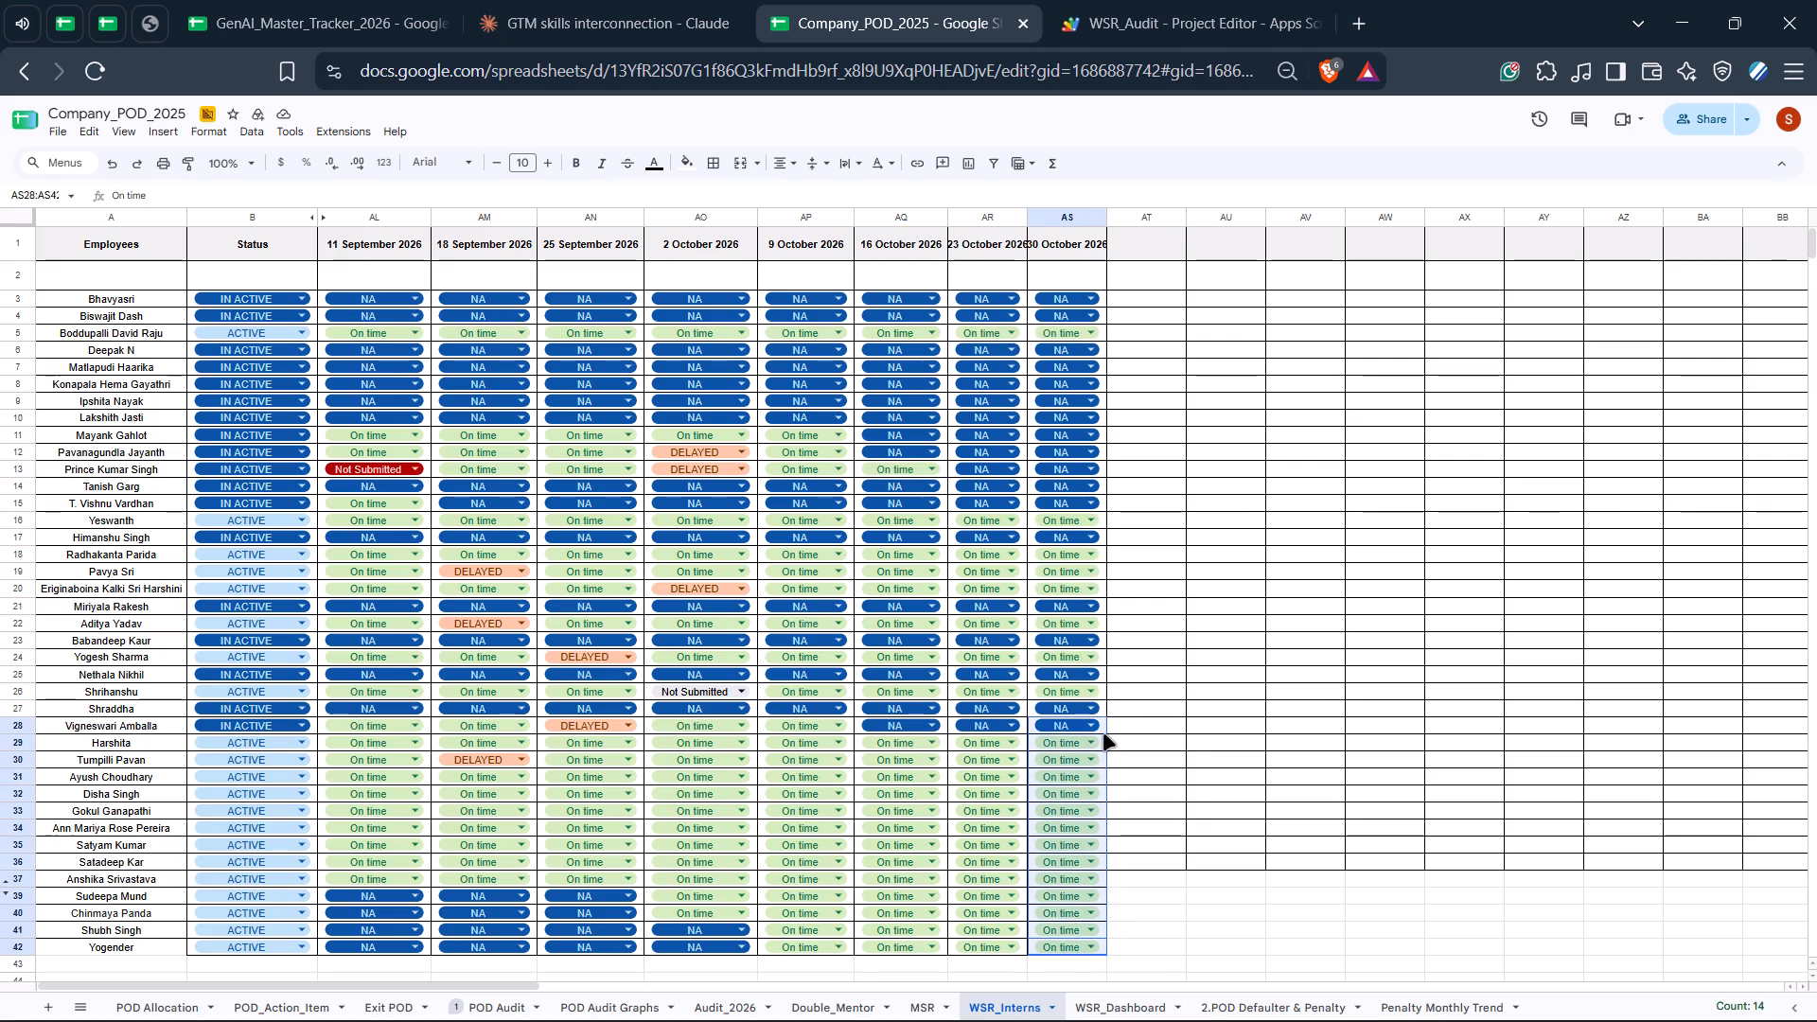
drag(1103, 734, 1102, 742)
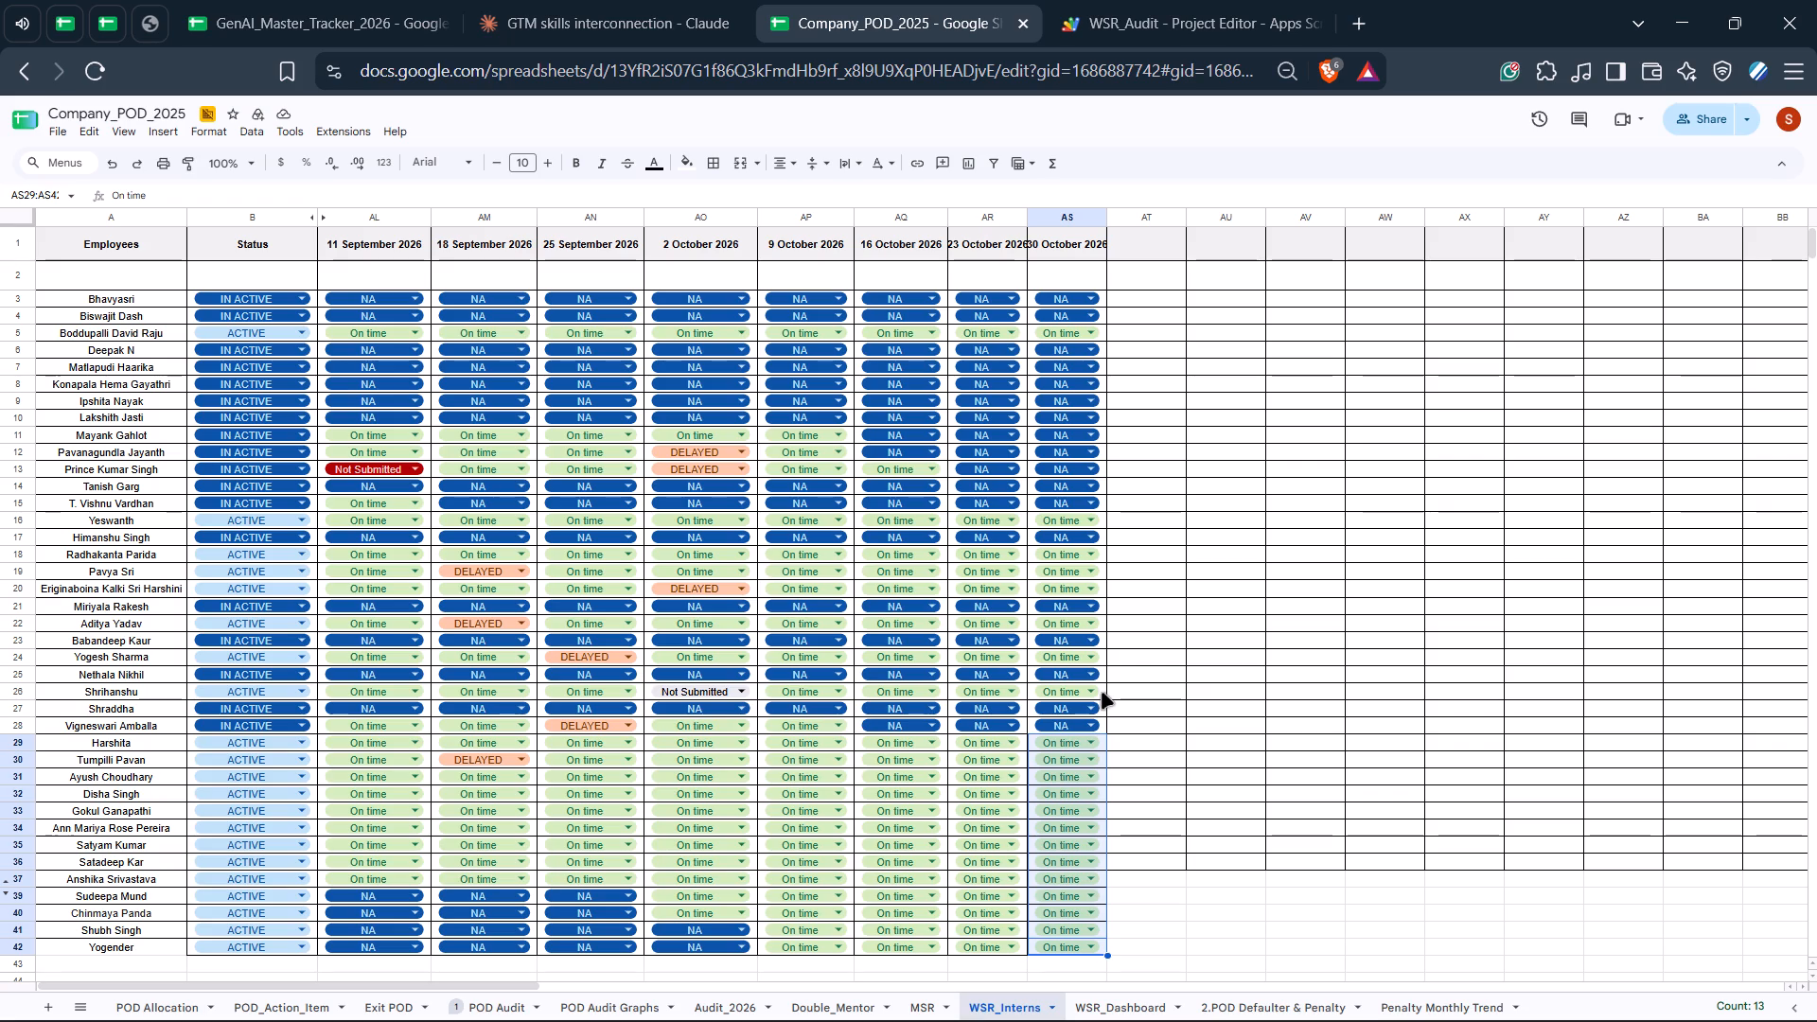
ctrl+click(1102, 693)
ctrl+click(1105, 657)
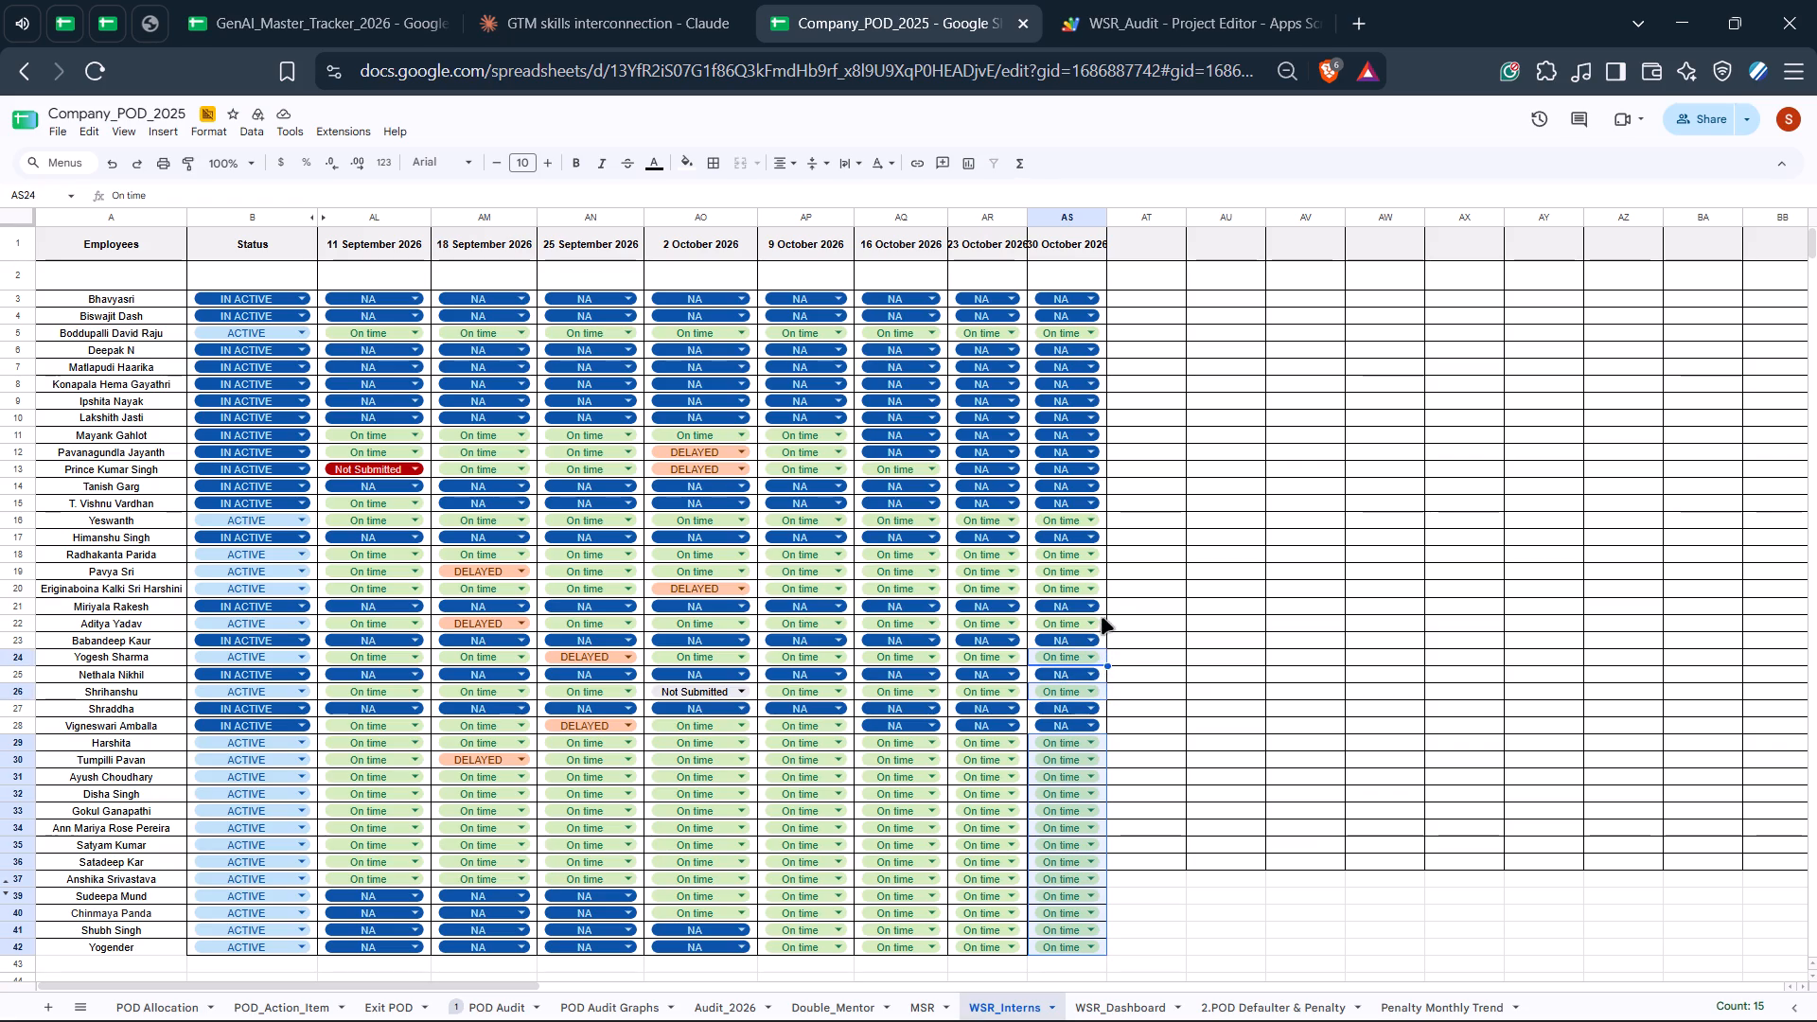
ctrl+click(1102, 618)
ctrl+drag(1101, 590, 1103, 557)
ctrl+click(1106, 553)
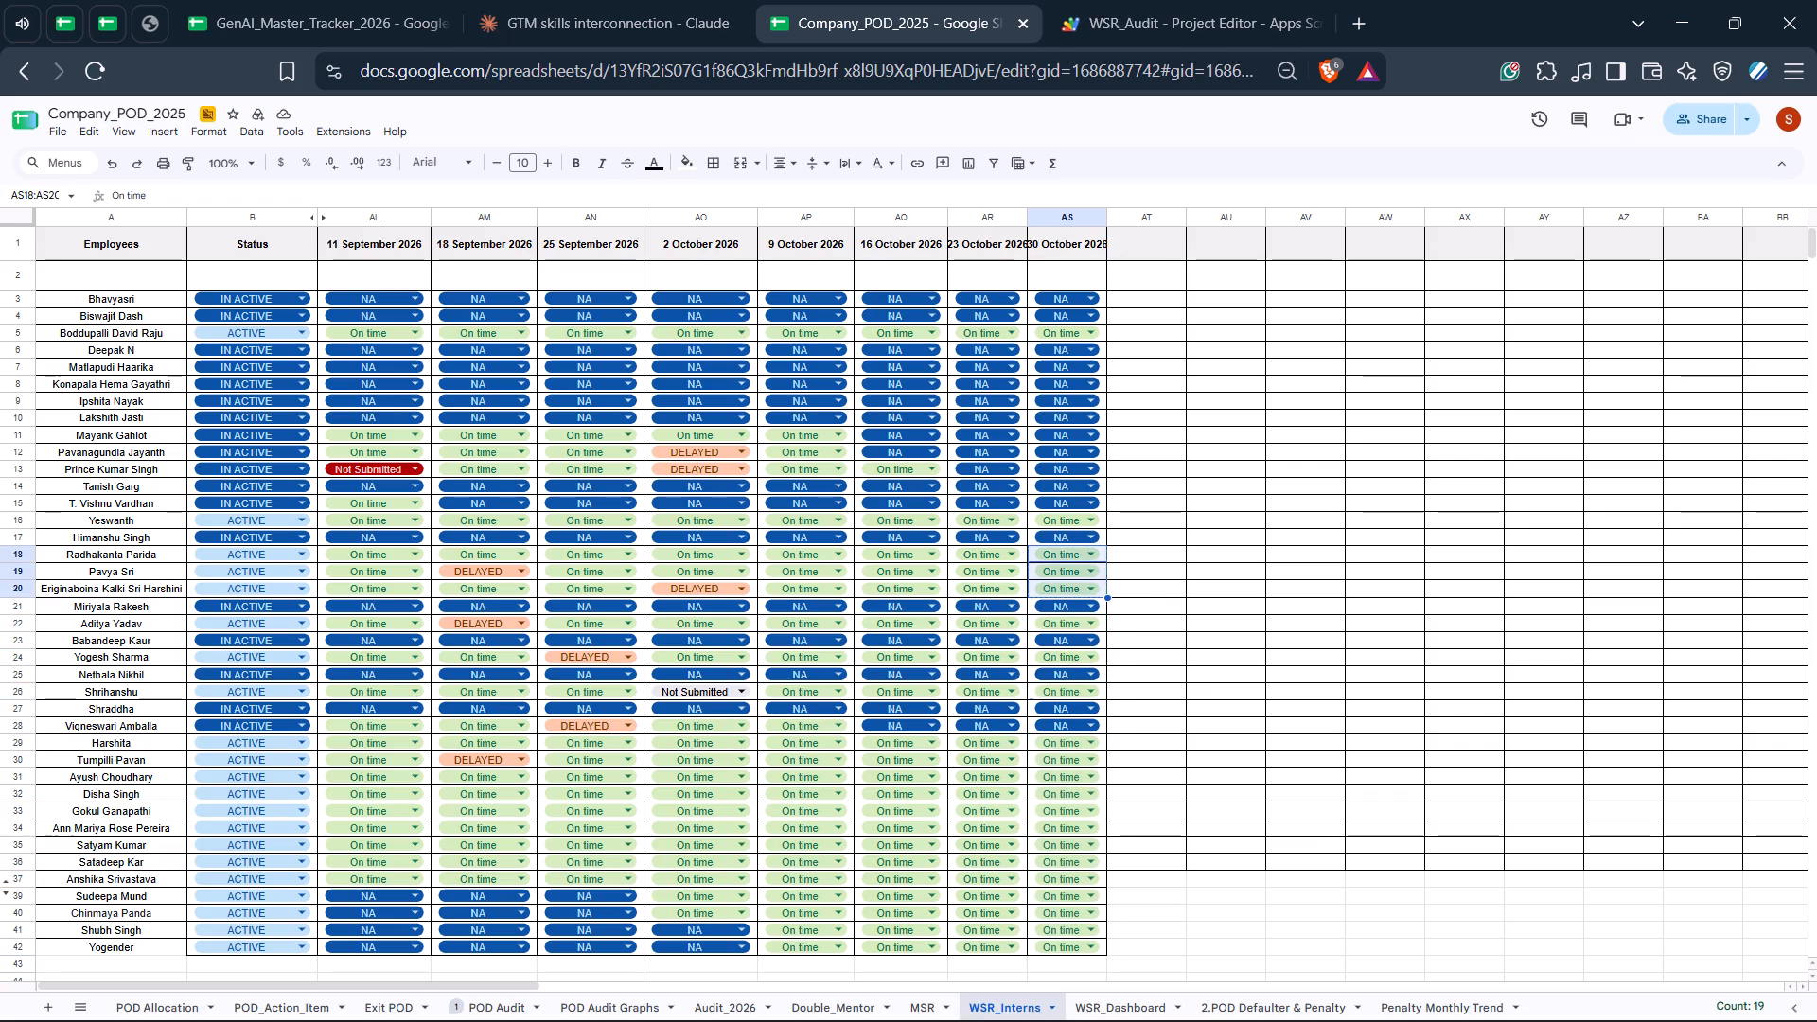
ctrl+click(1104, 521)
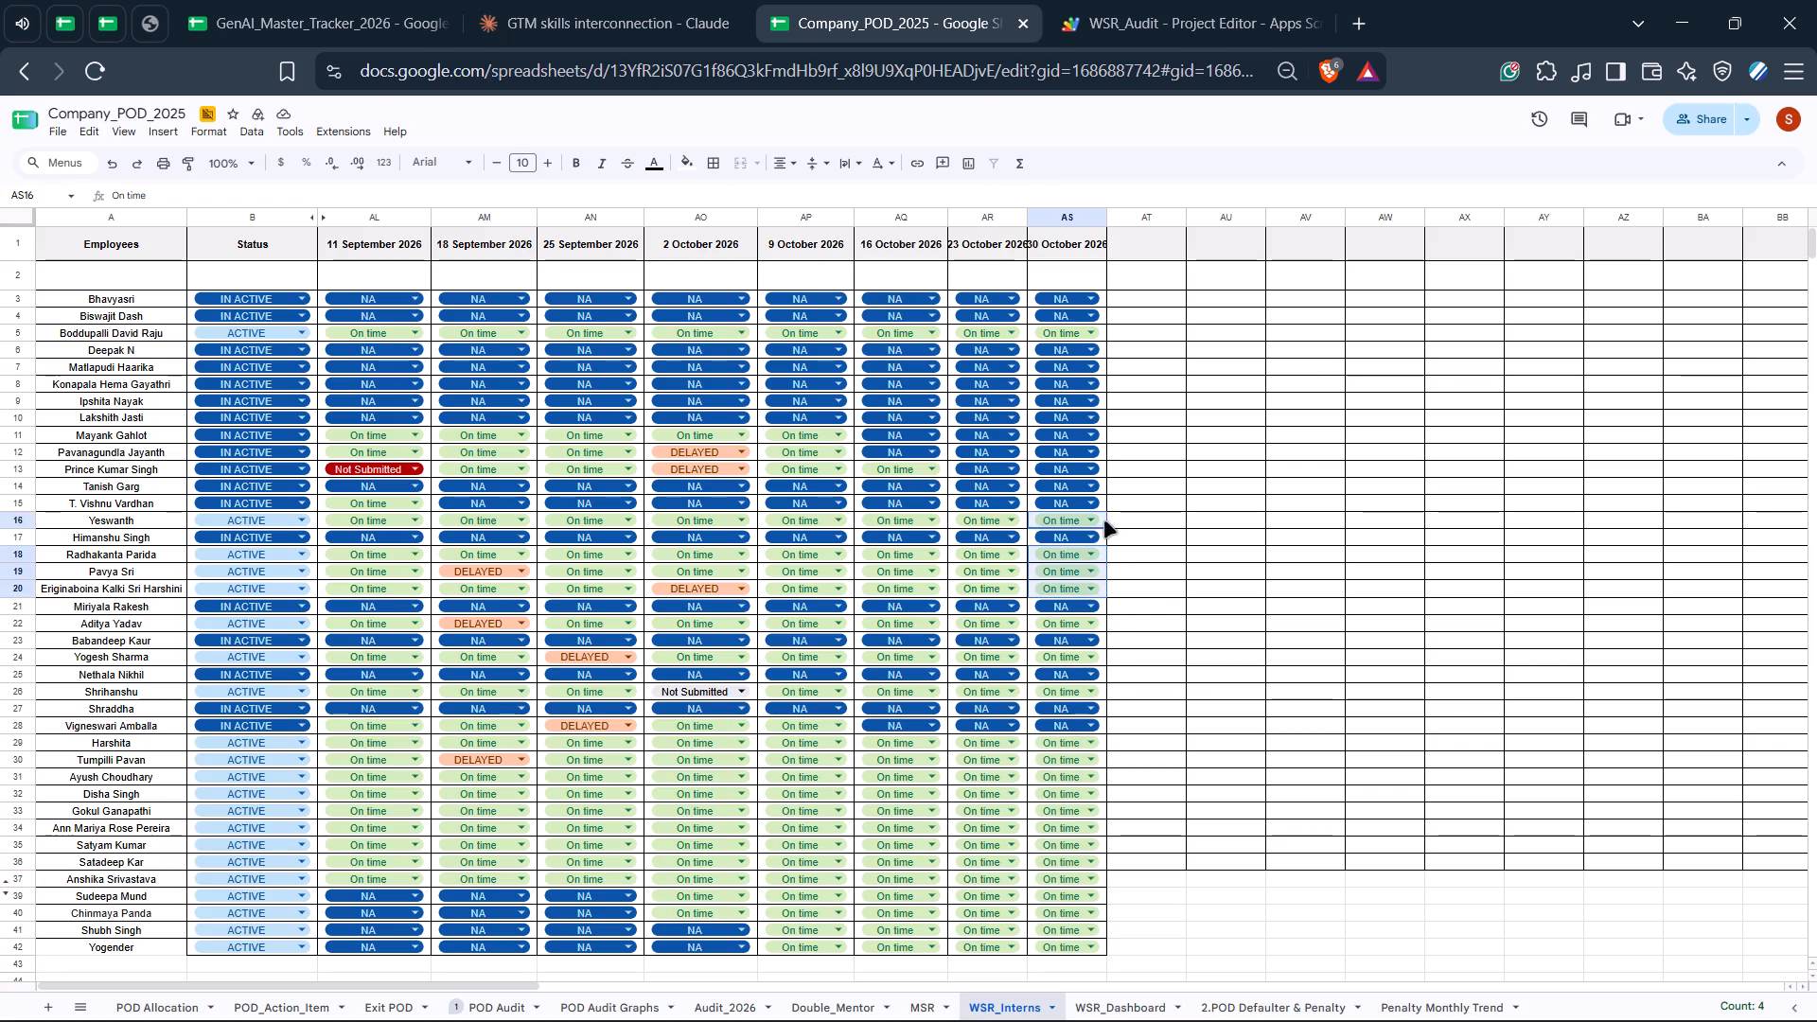
ctrl+click(1104, 332)
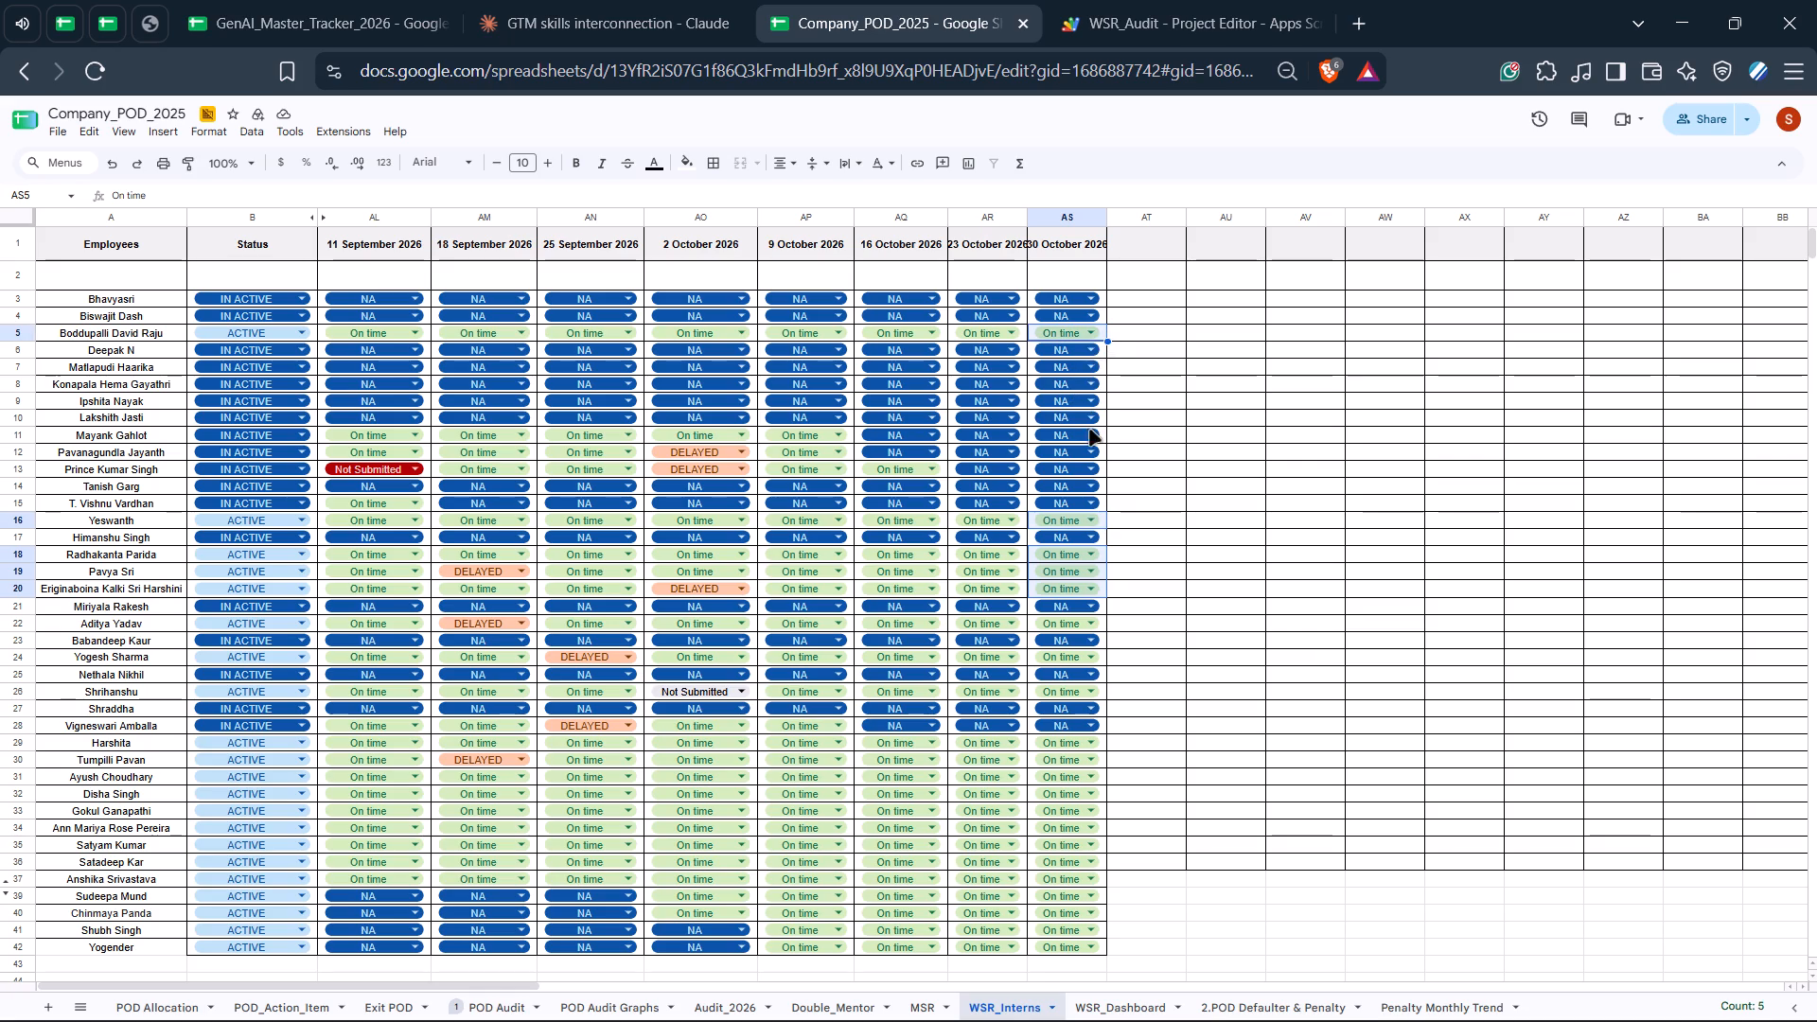
ctrl+click(1032, 626)
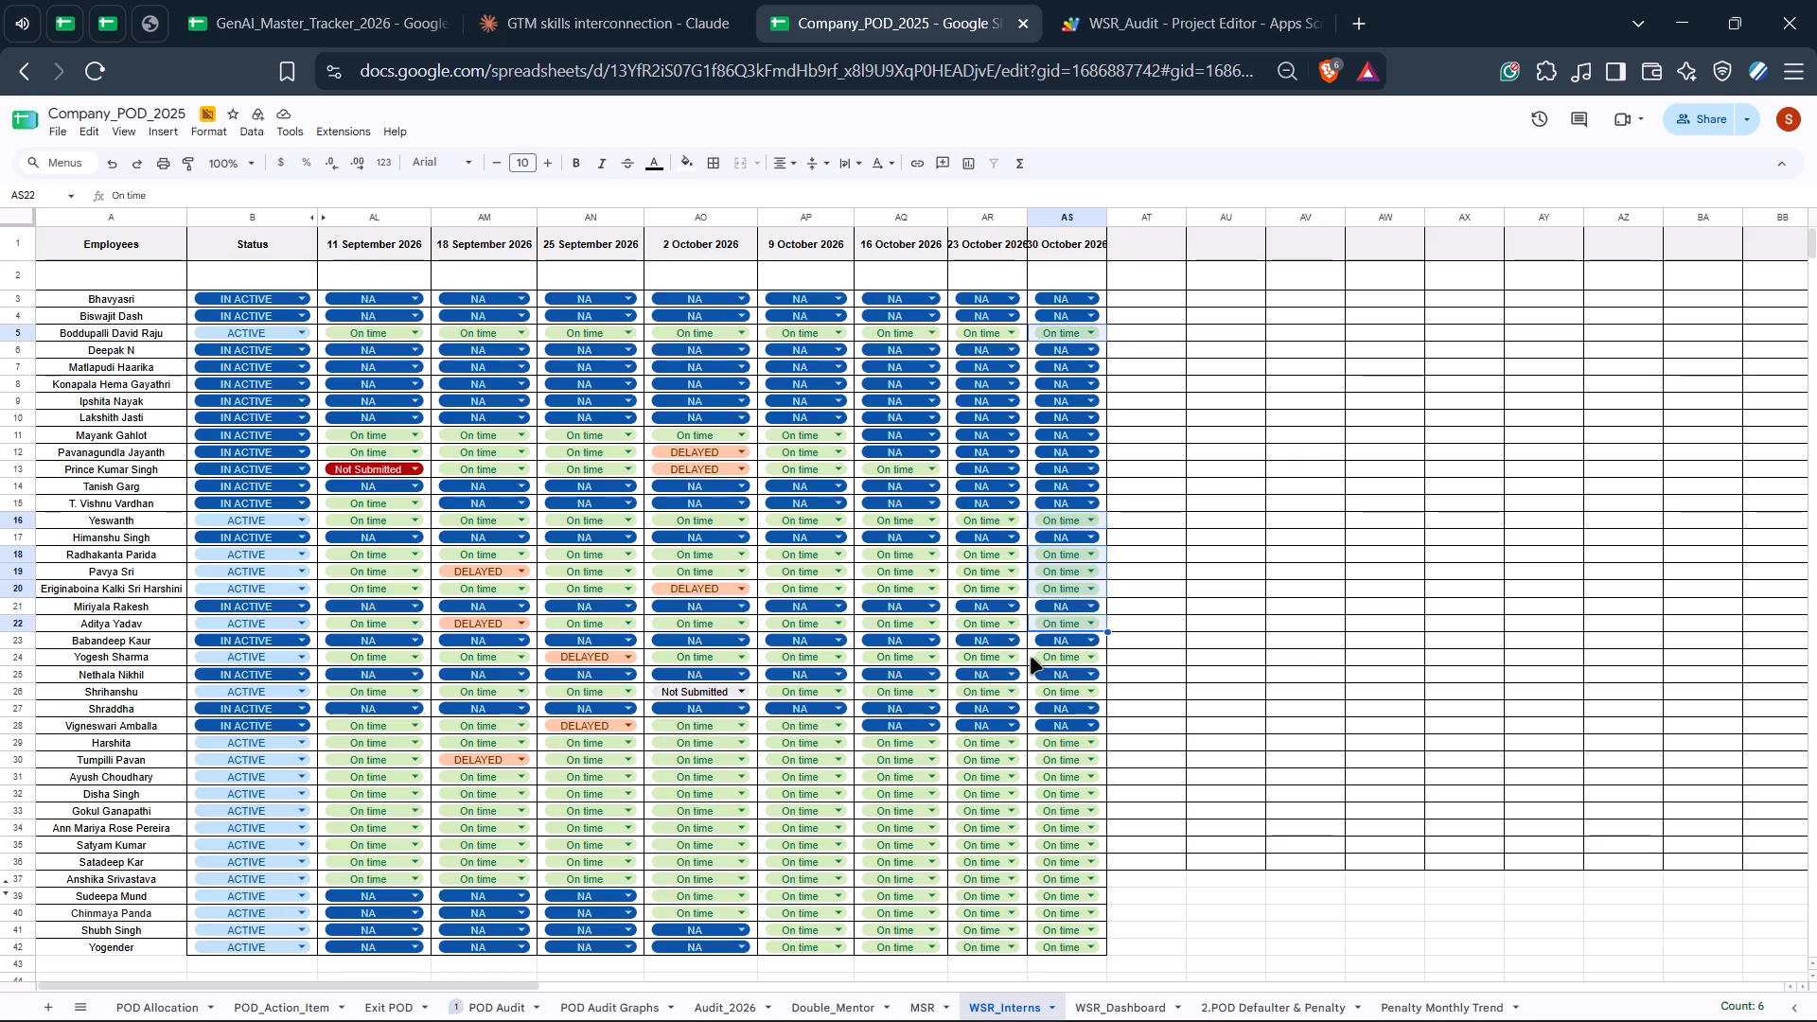
ctrl+click(1031, 658)
ctrl+click(1031, 695)
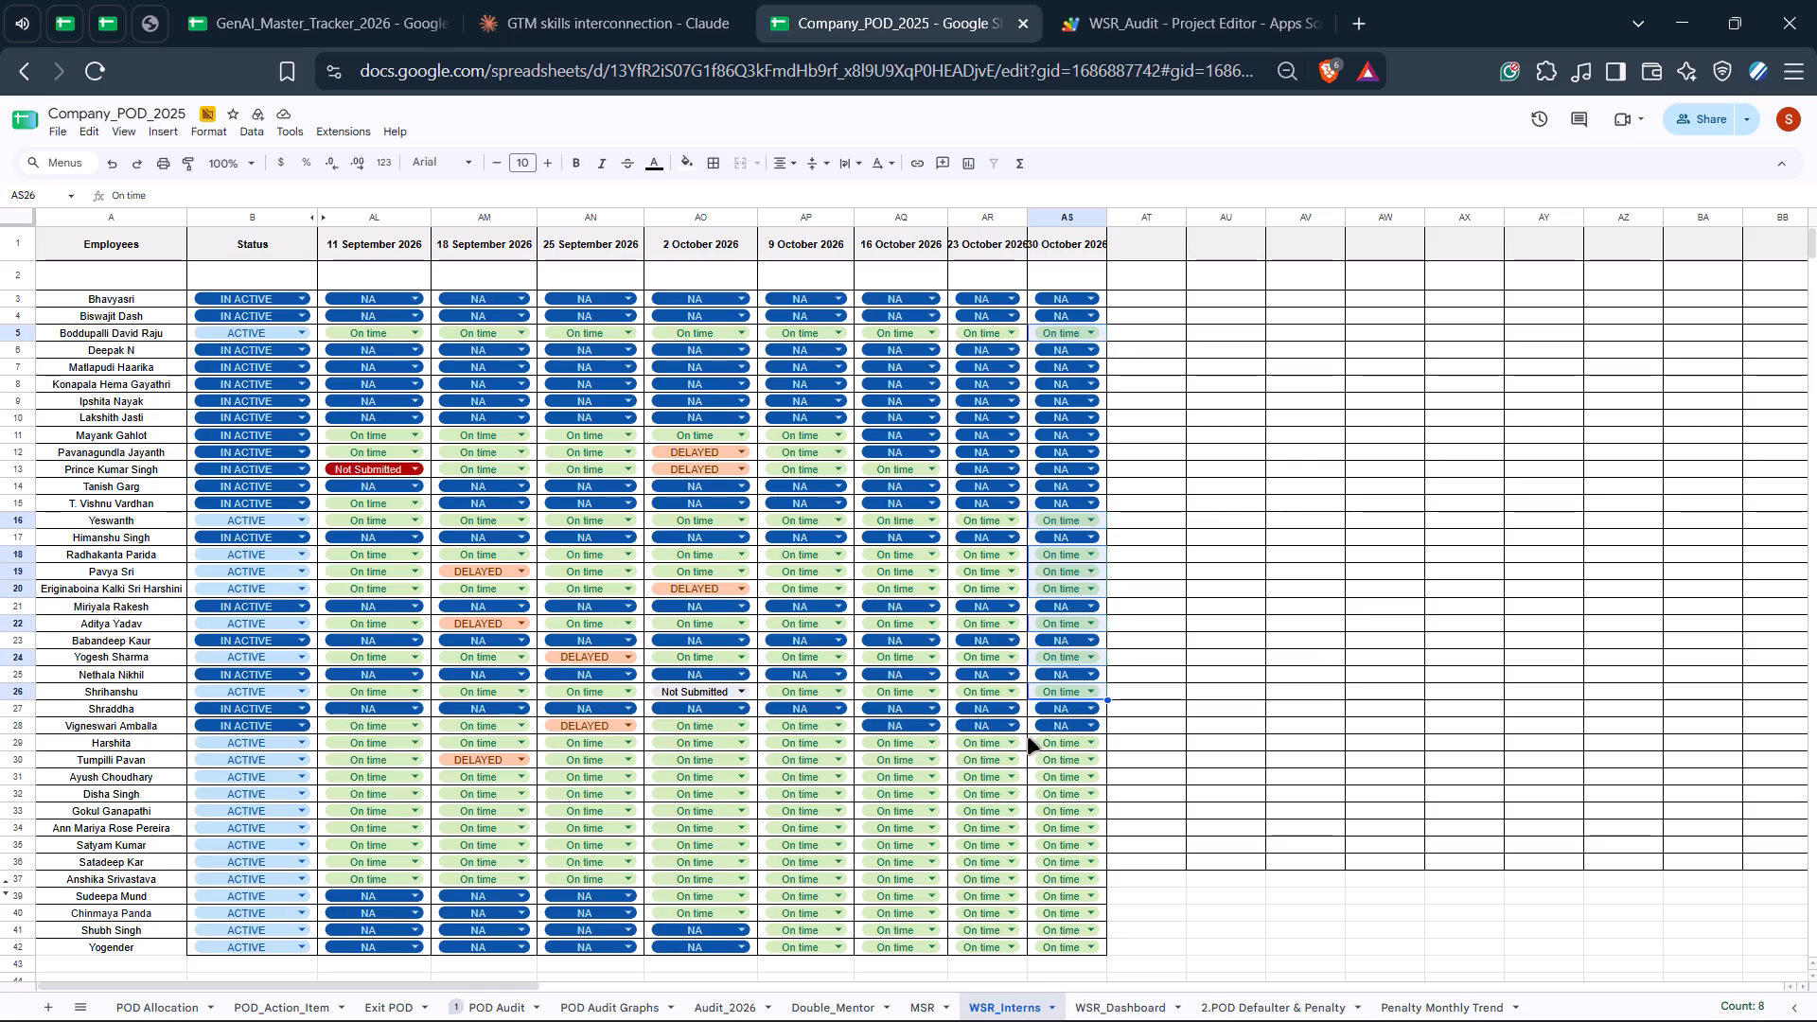
ctrl+drag(1030, 746, 1033, 953)
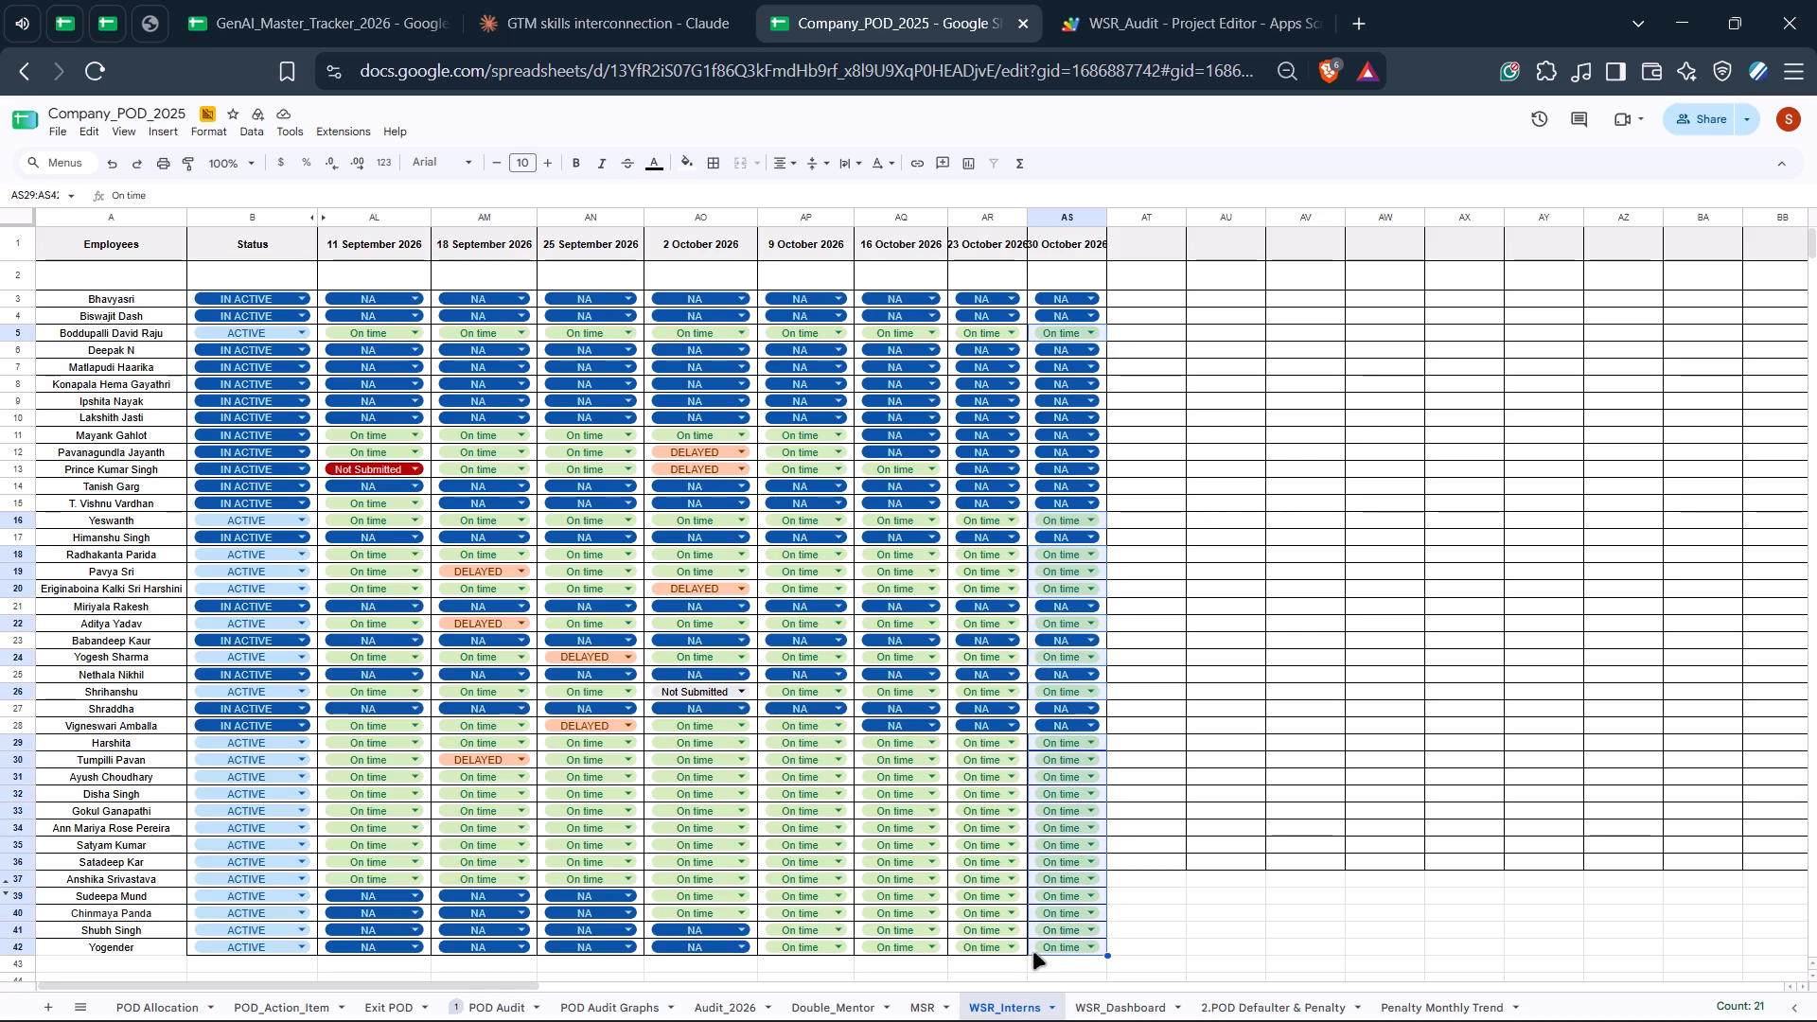
click(1201, 914)
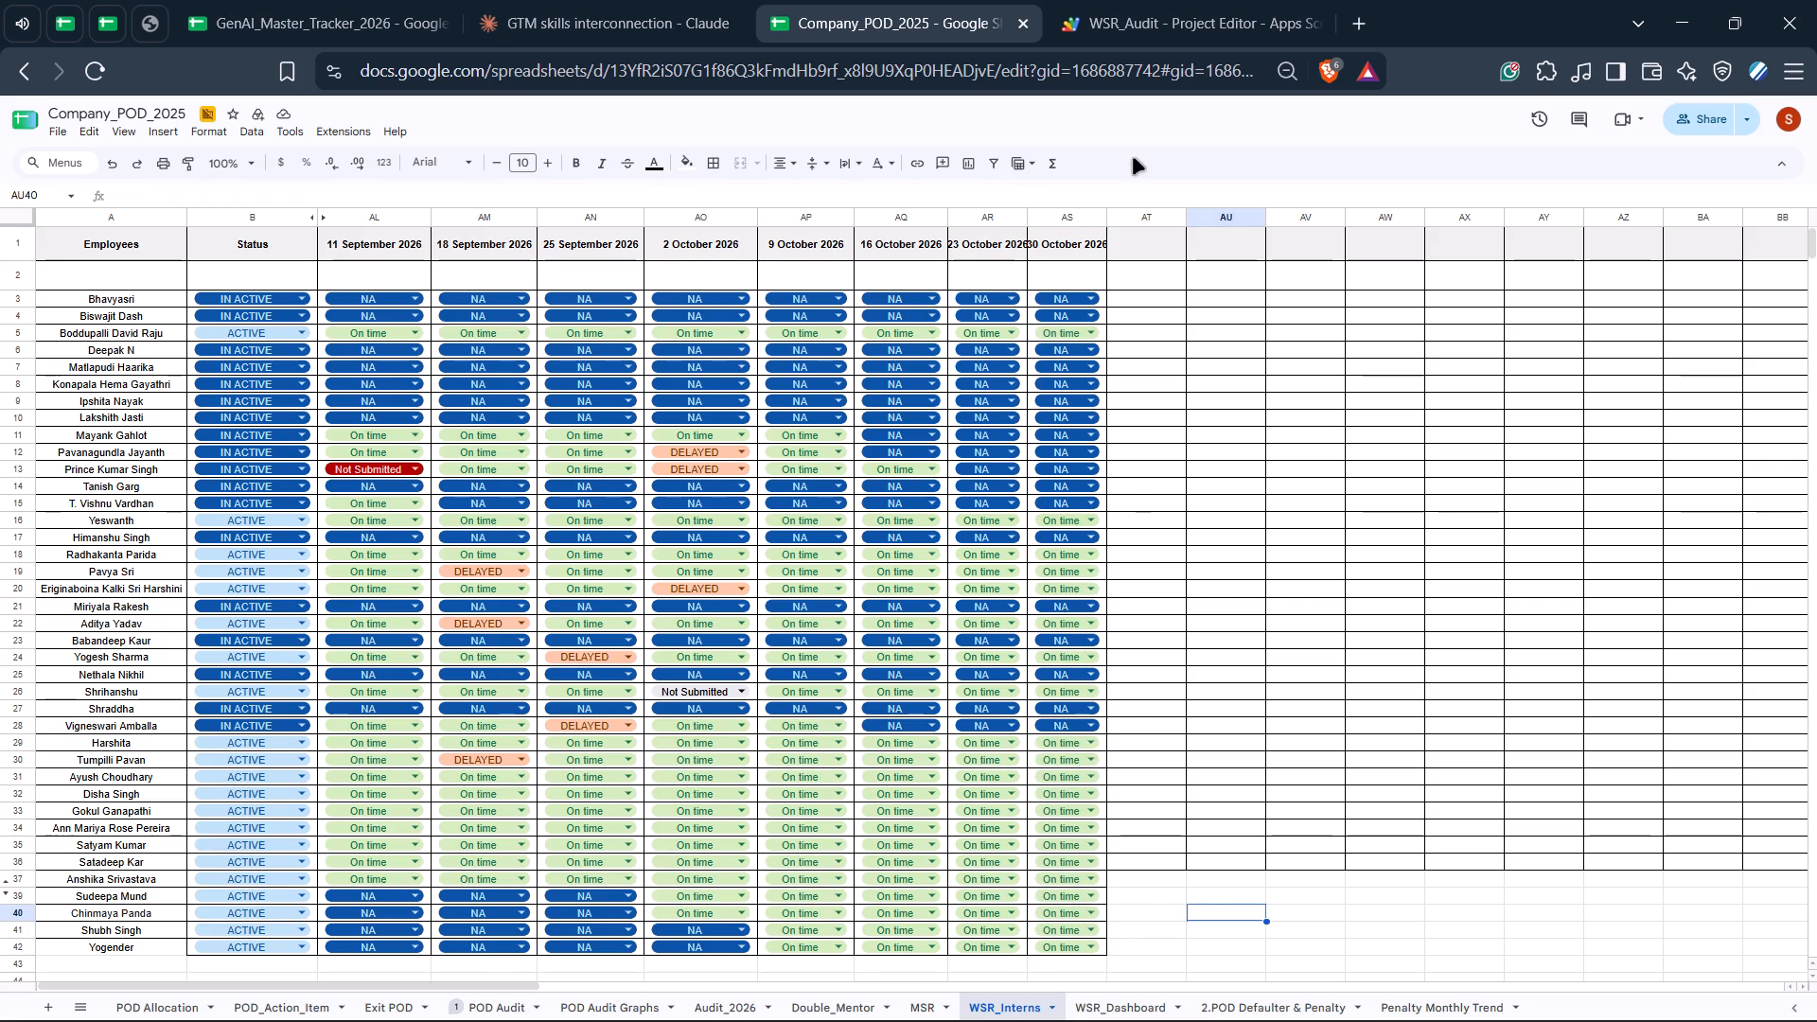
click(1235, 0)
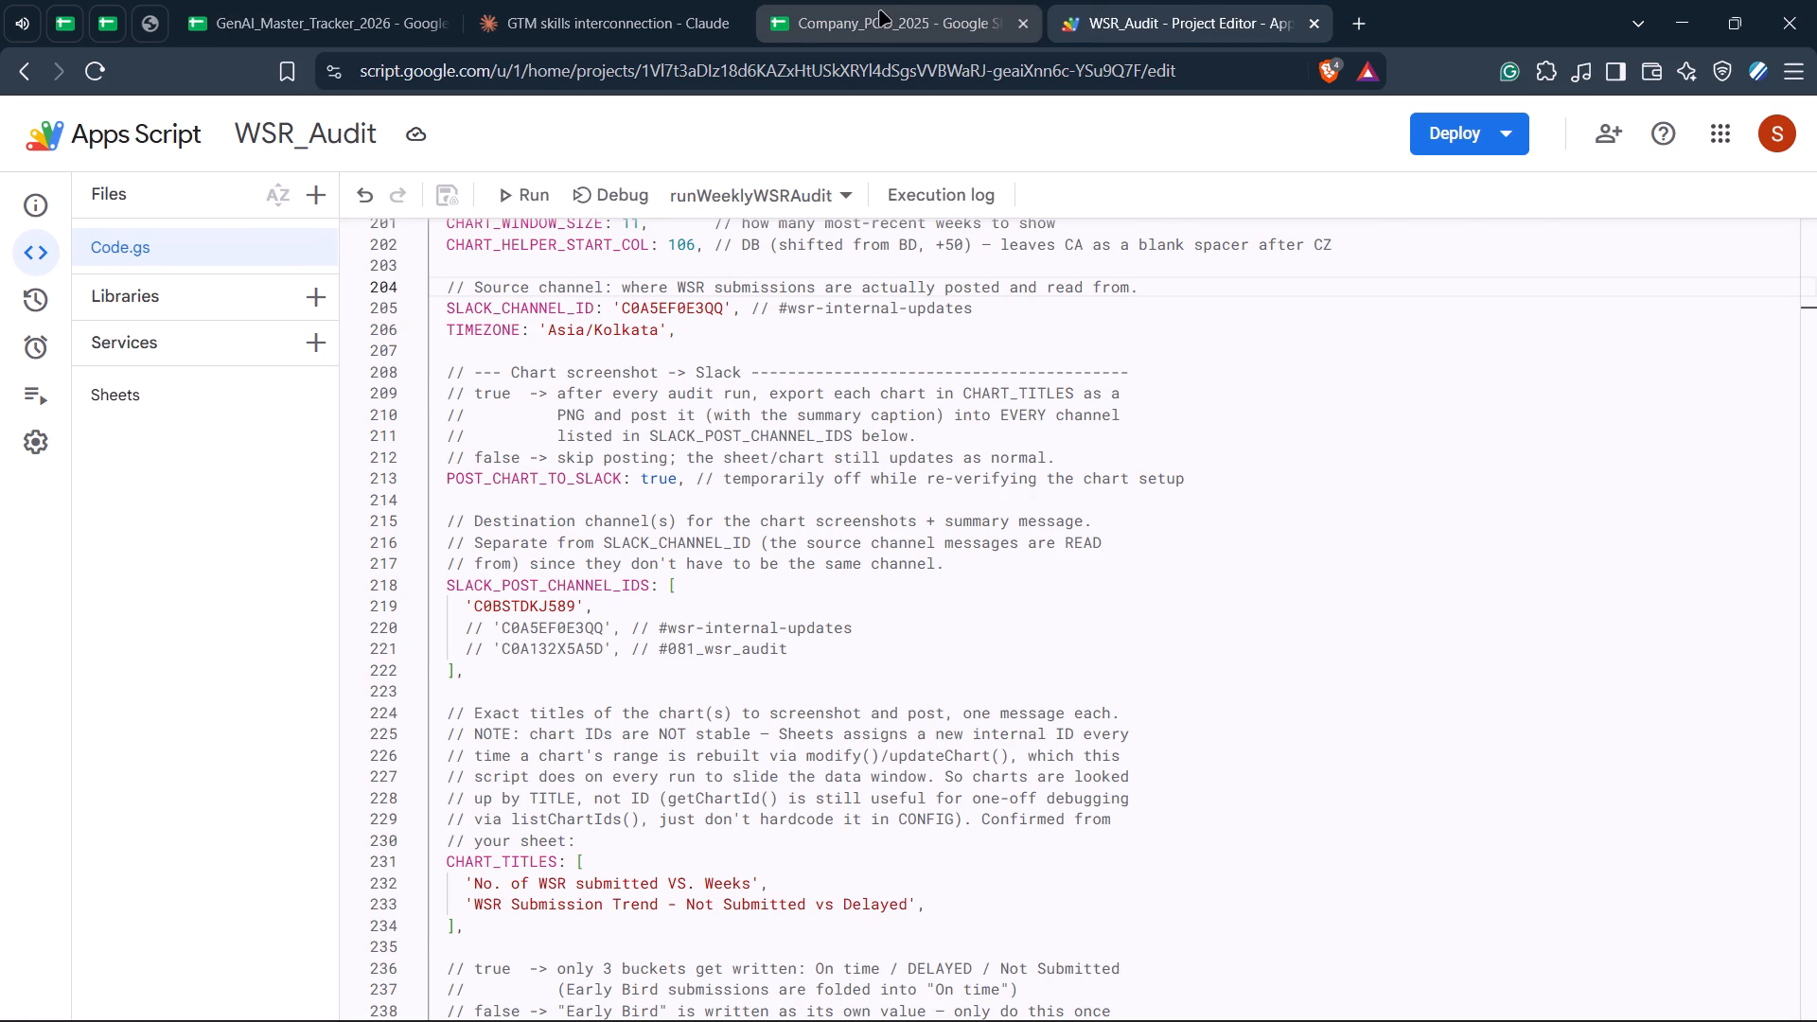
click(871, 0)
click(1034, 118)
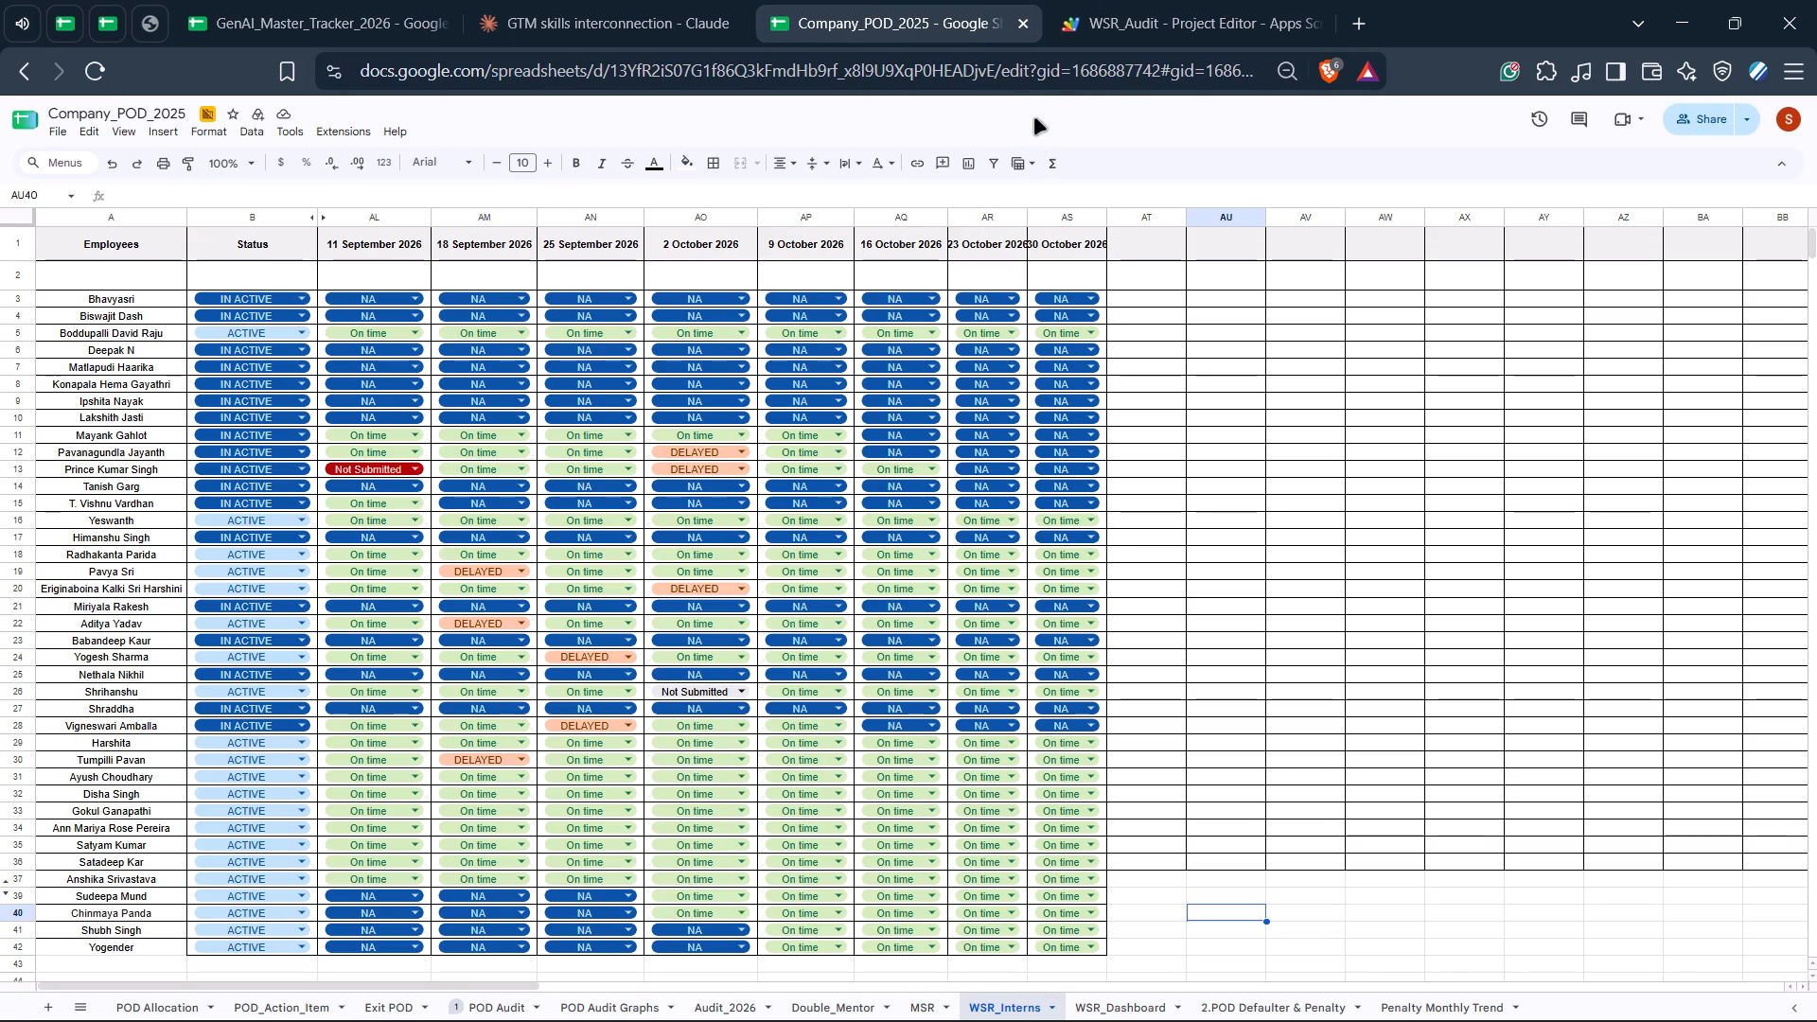
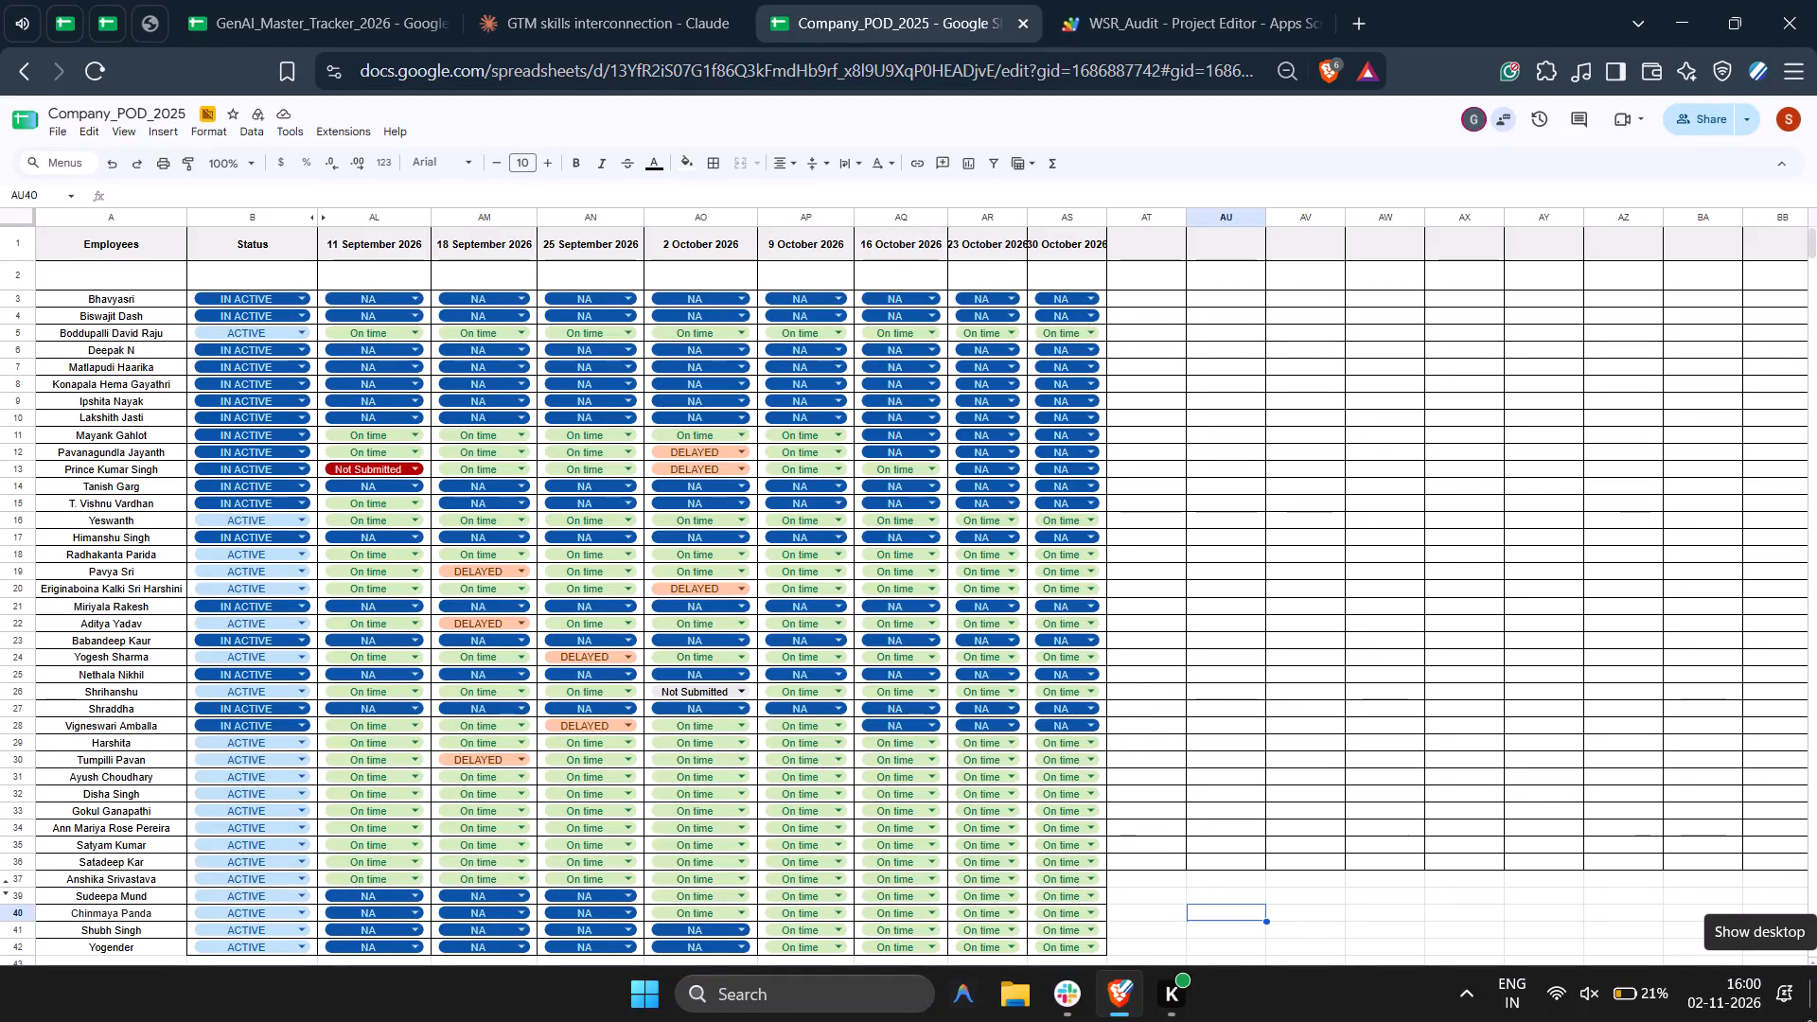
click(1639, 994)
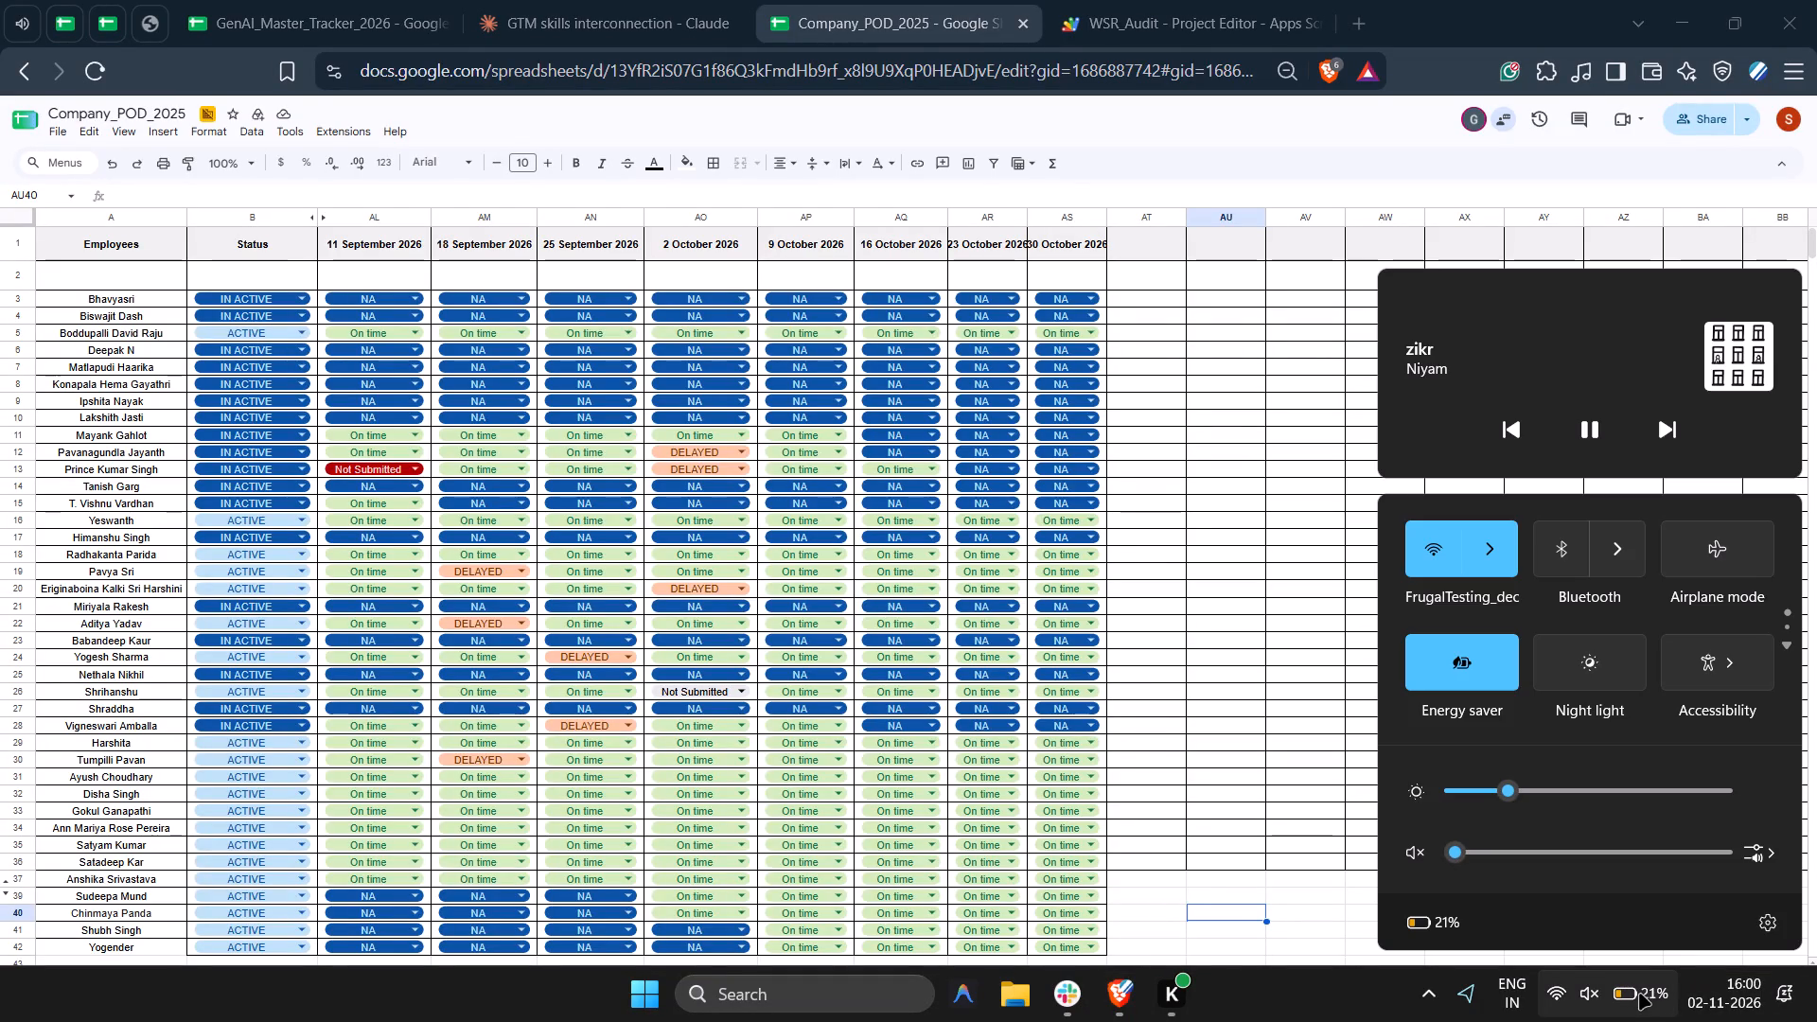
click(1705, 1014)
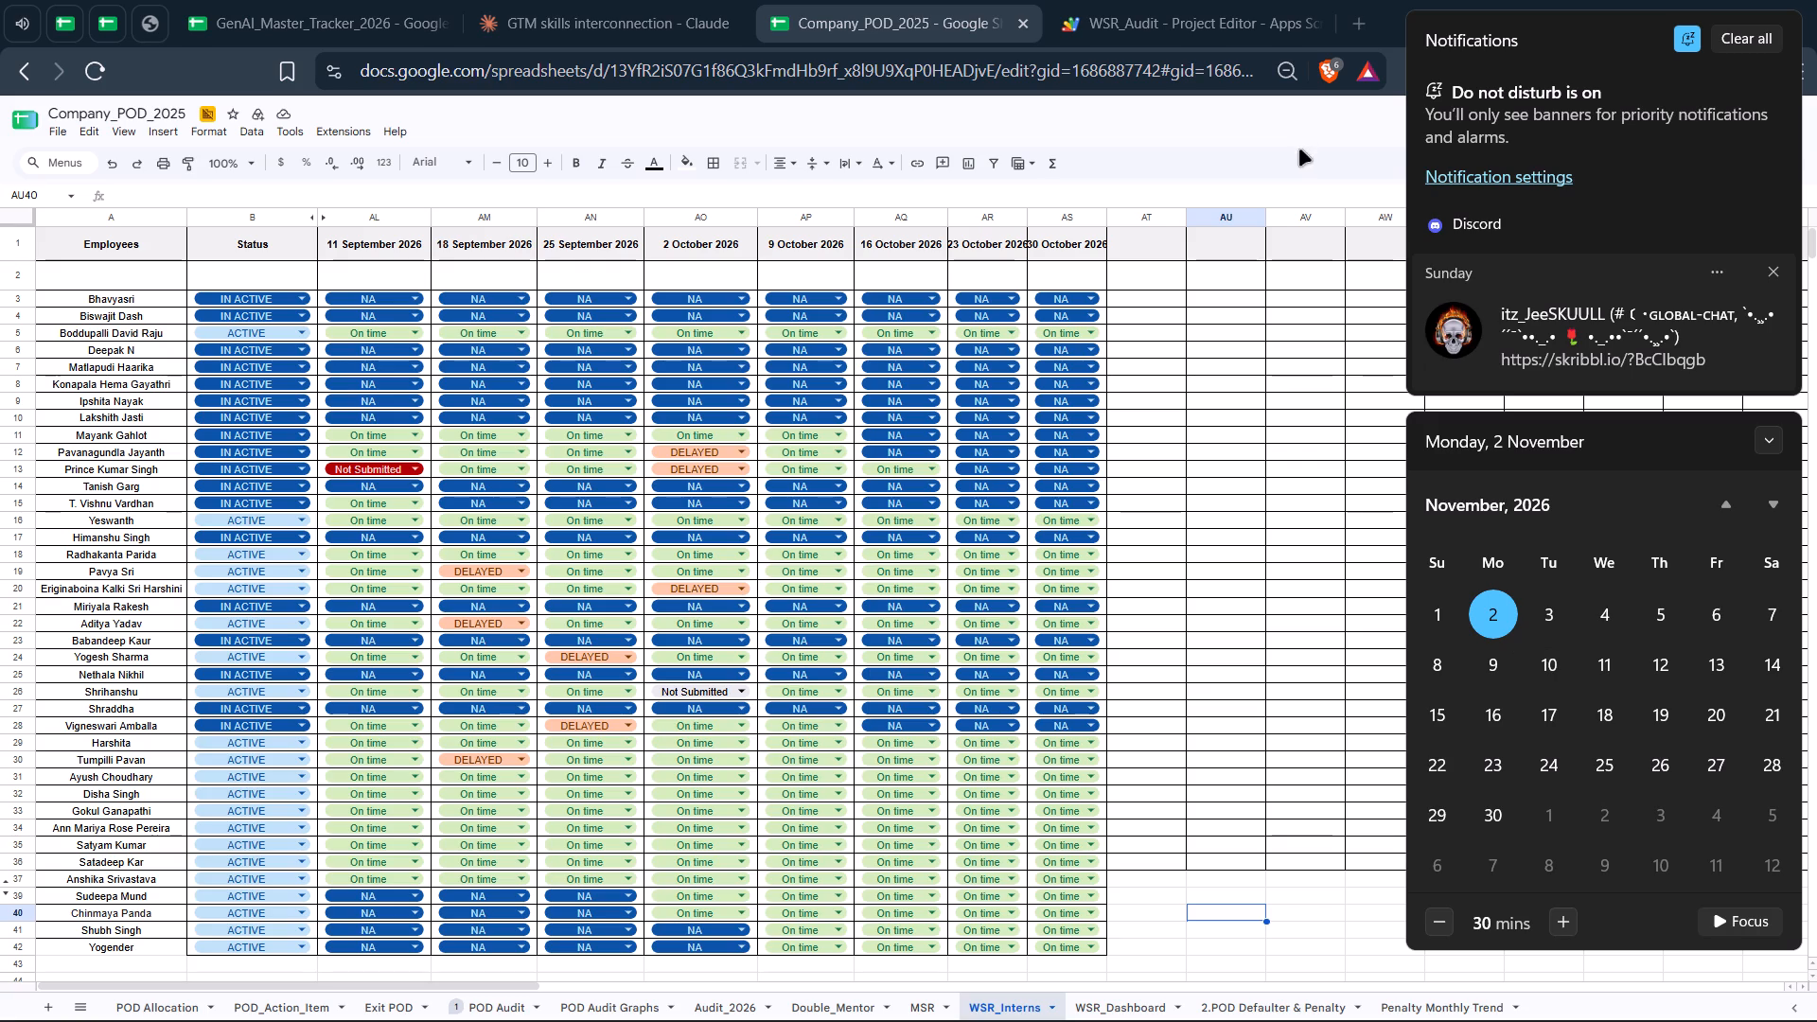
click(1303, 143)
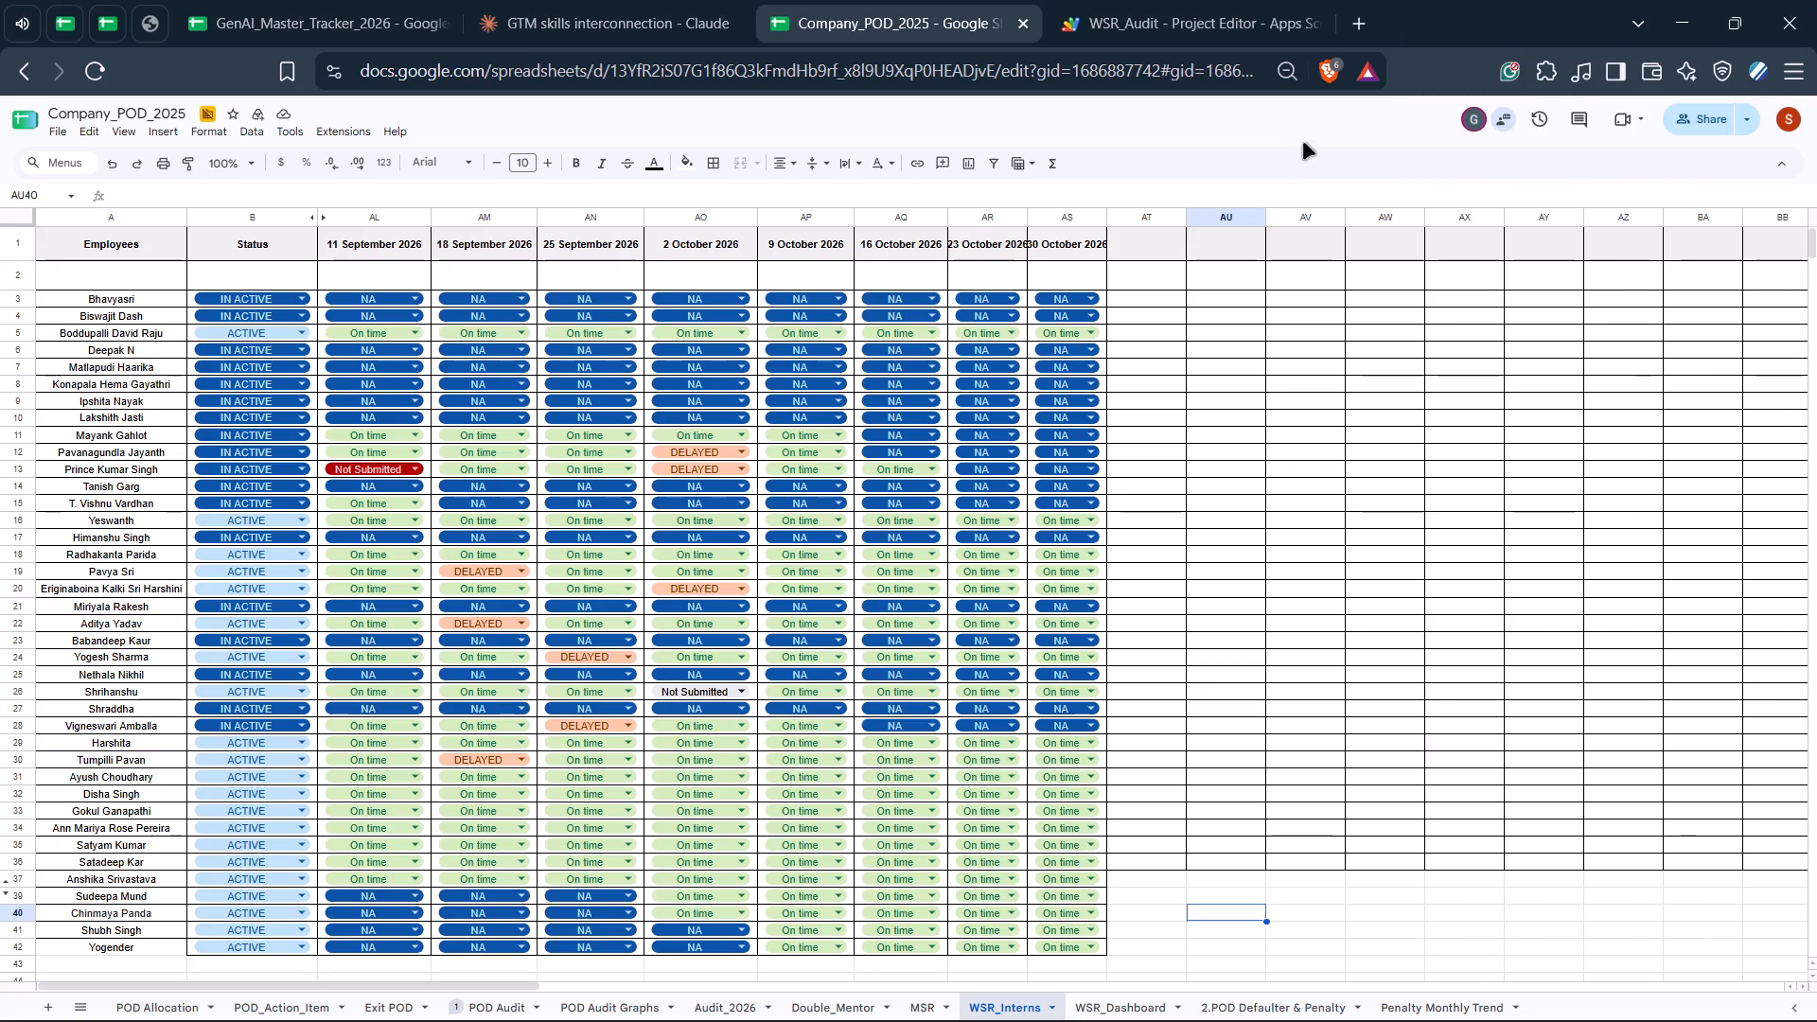
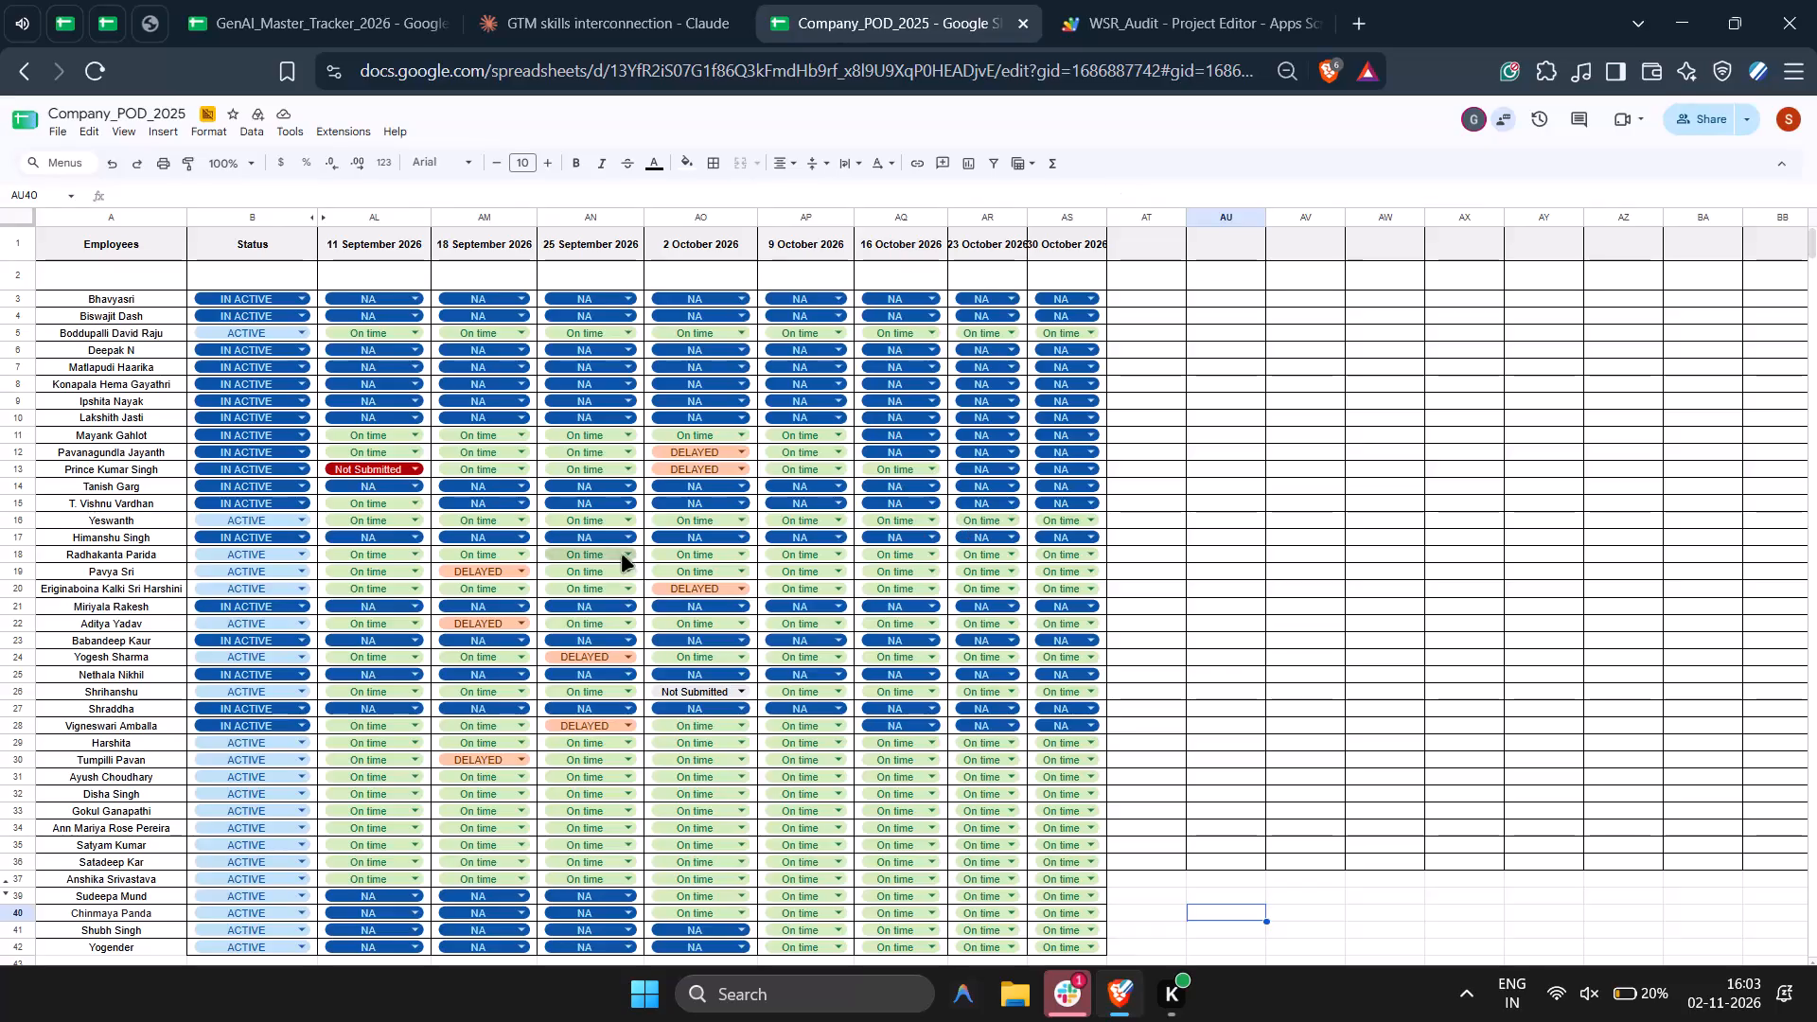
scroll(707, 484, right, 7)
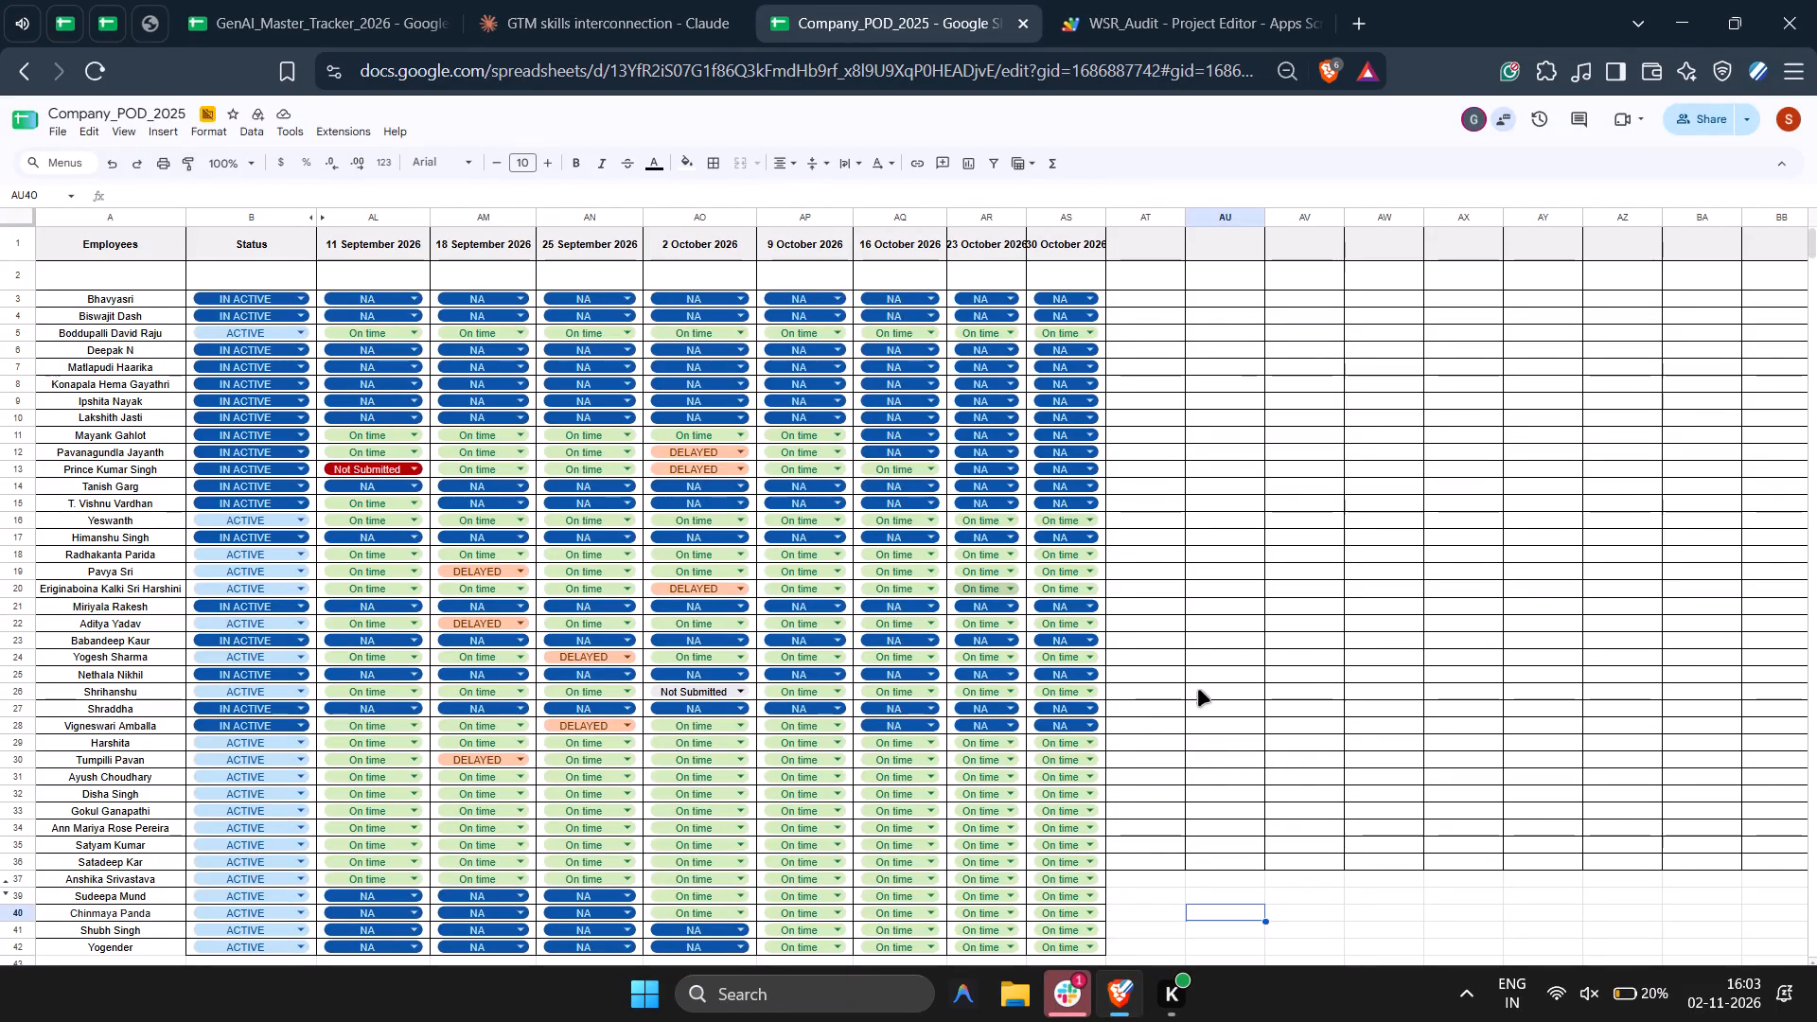
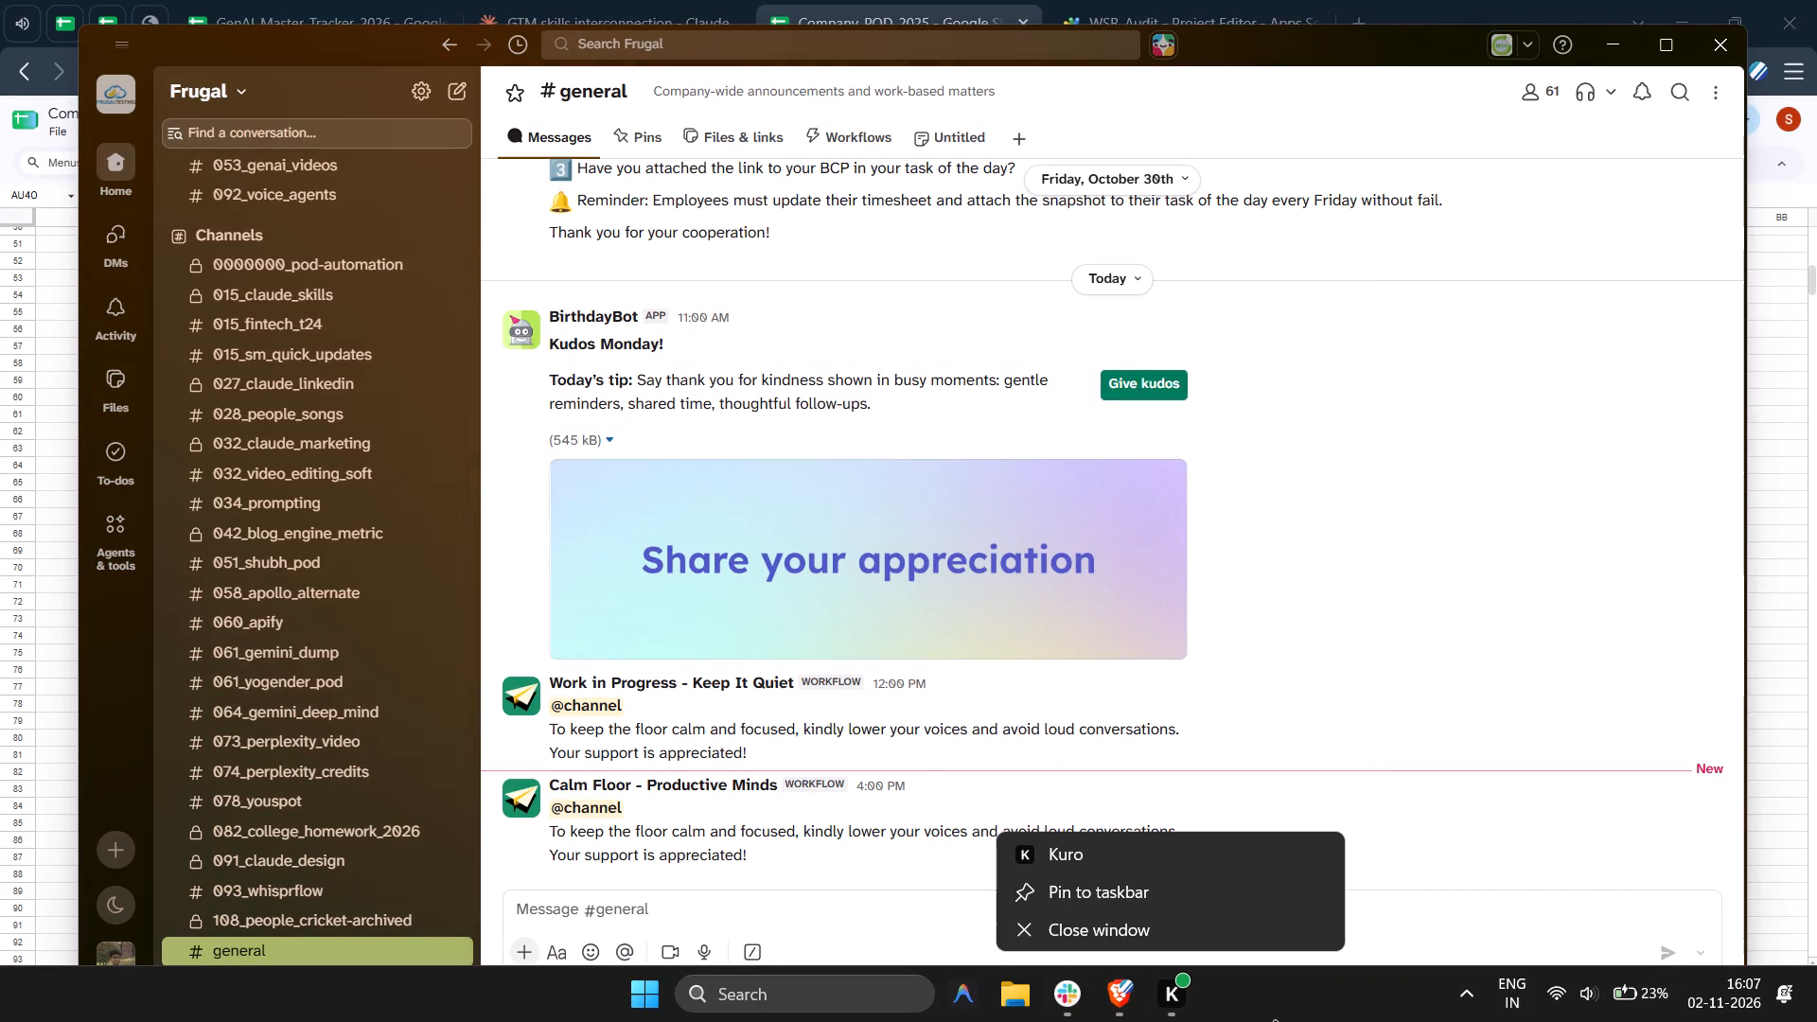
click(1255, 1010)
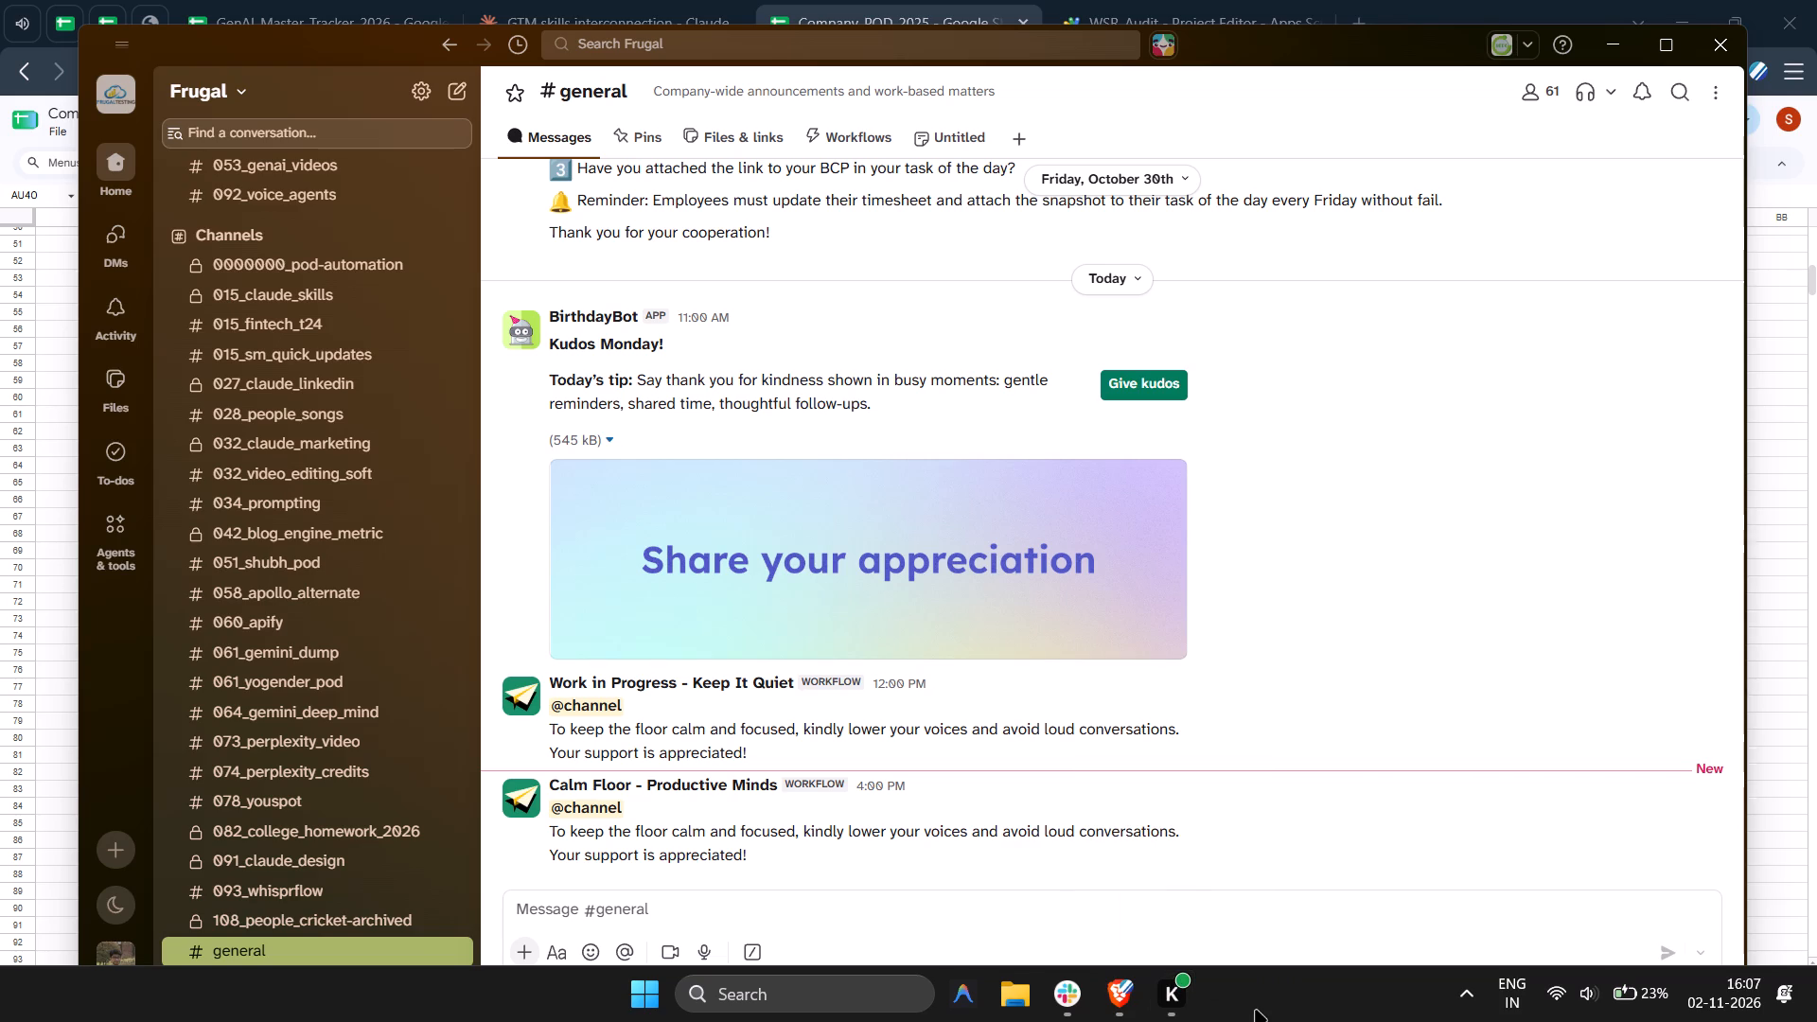
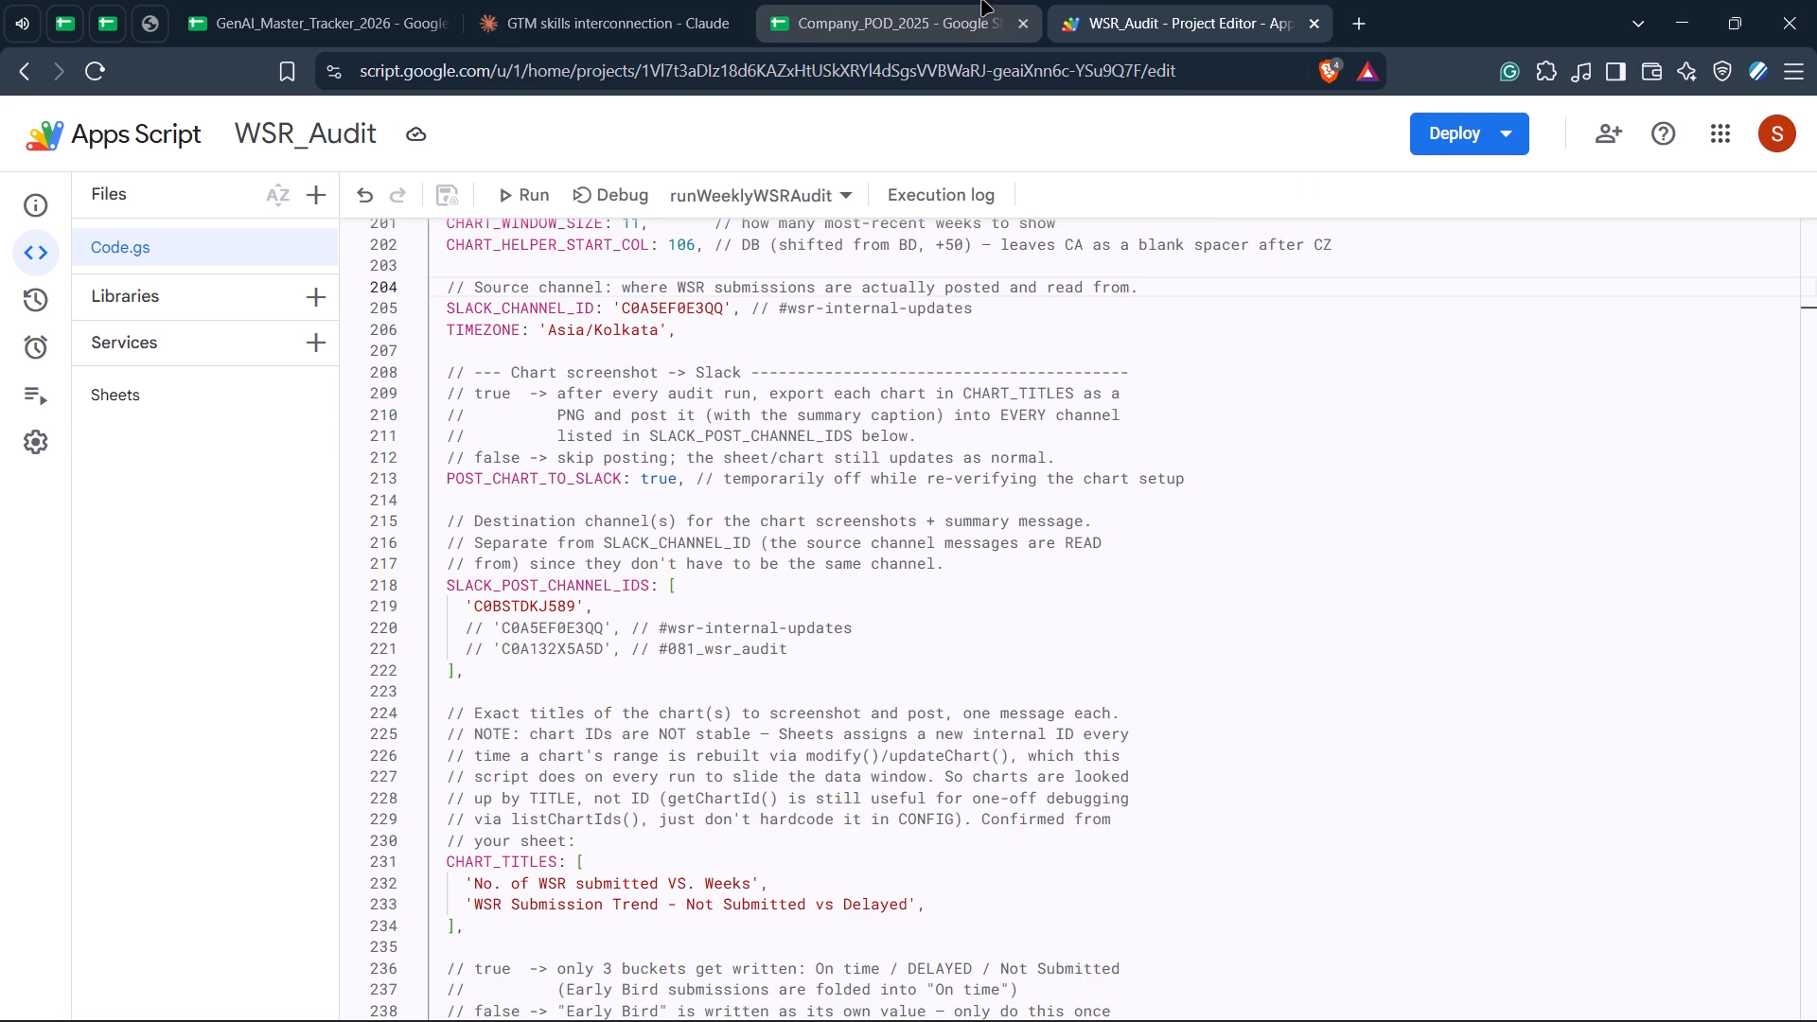
Switch from the WSR_Audit script to the Company_POD_2025 spreadsheet.
click(944, 0)
click(1154, 0)
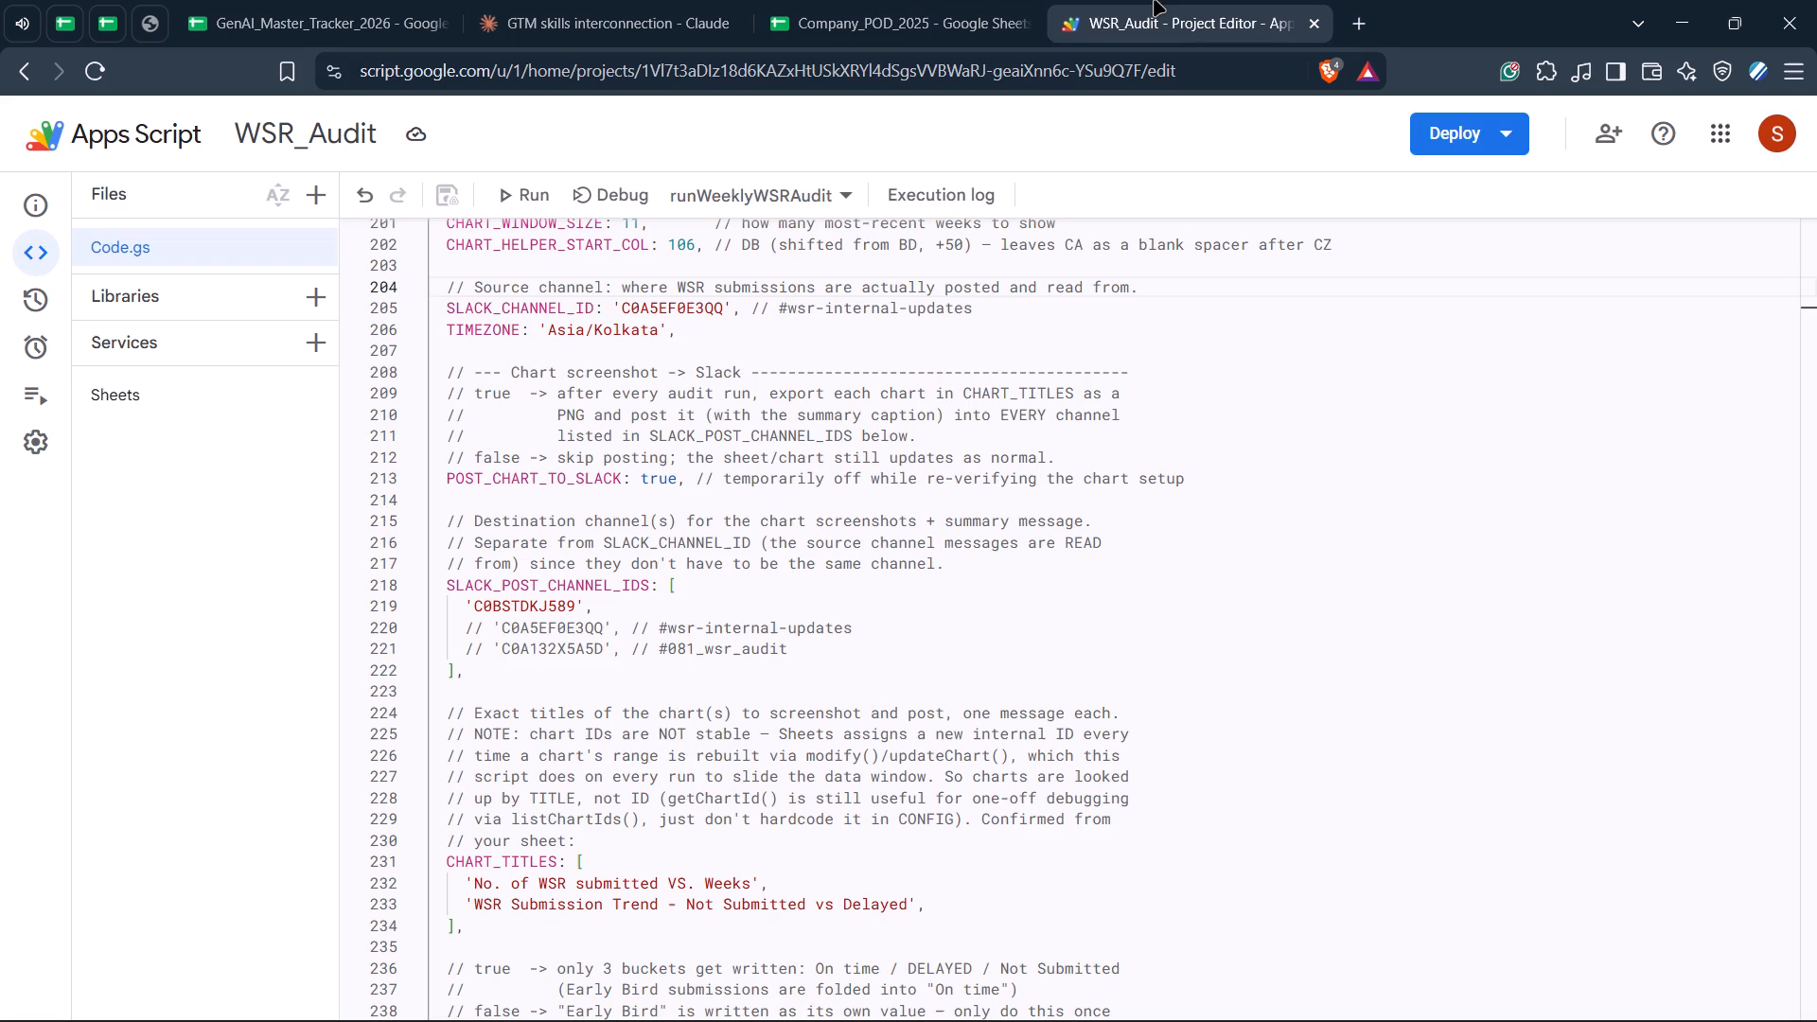
click(982, 0)
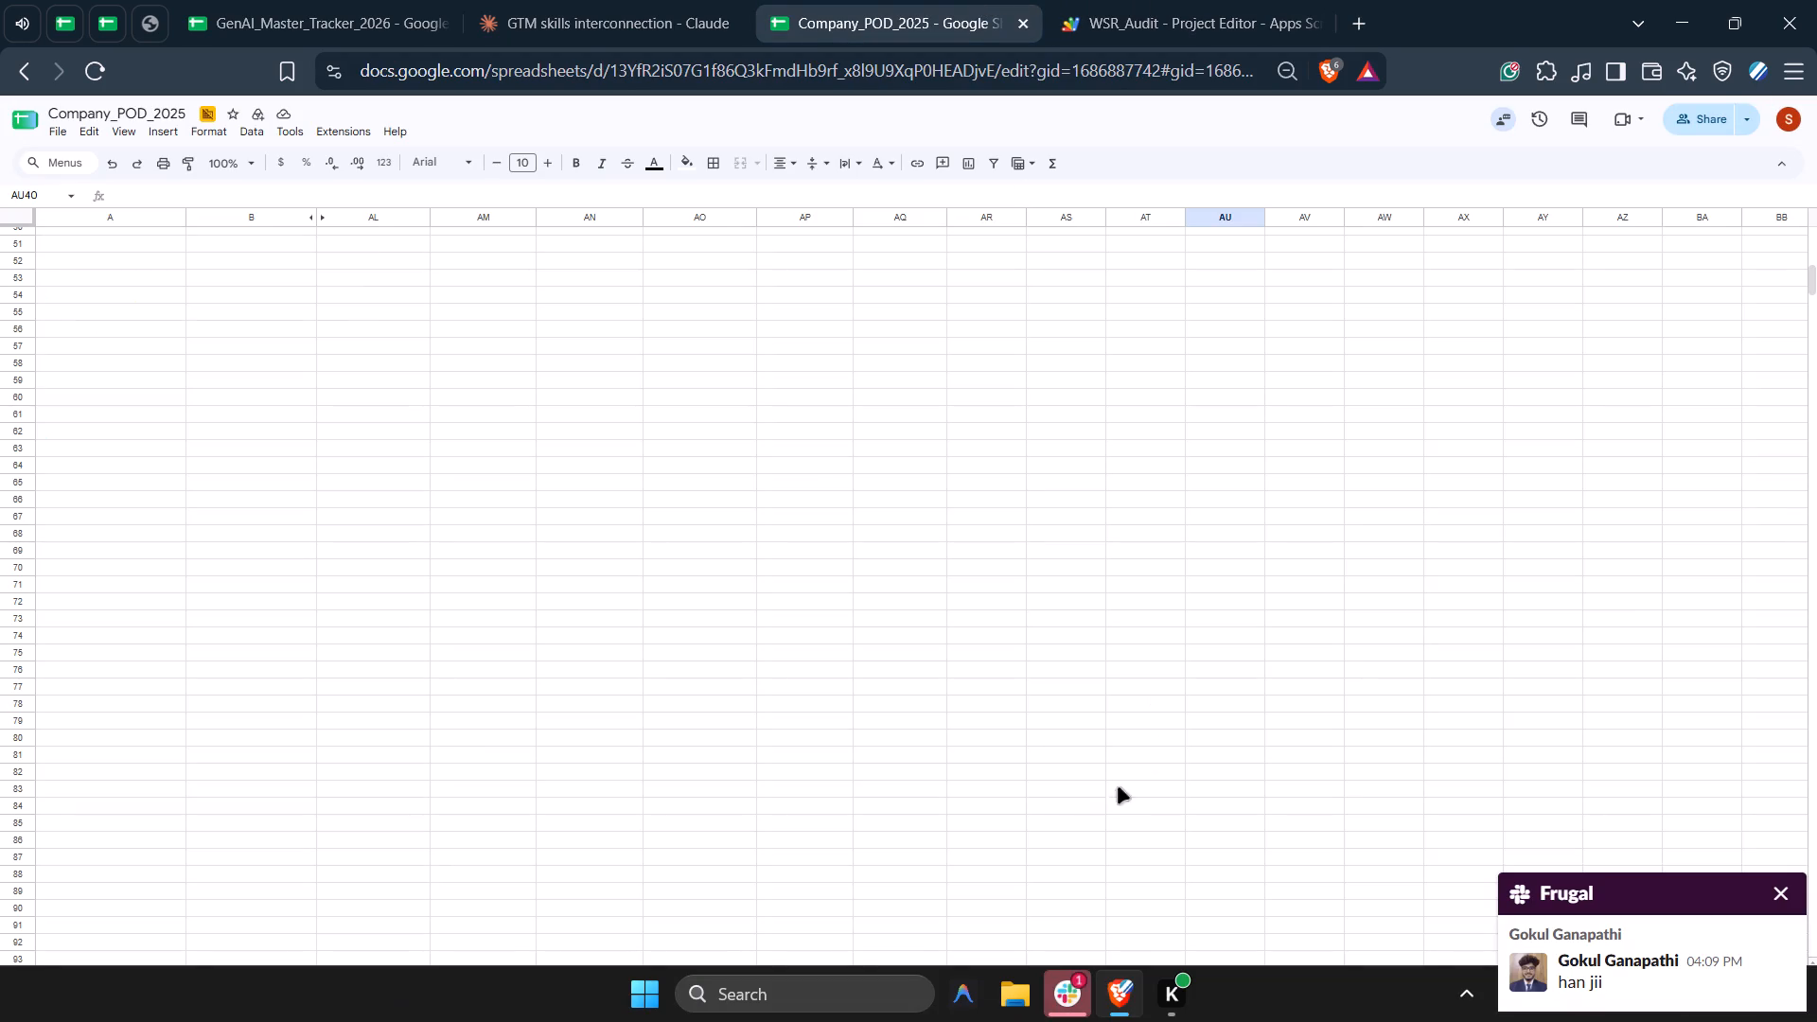
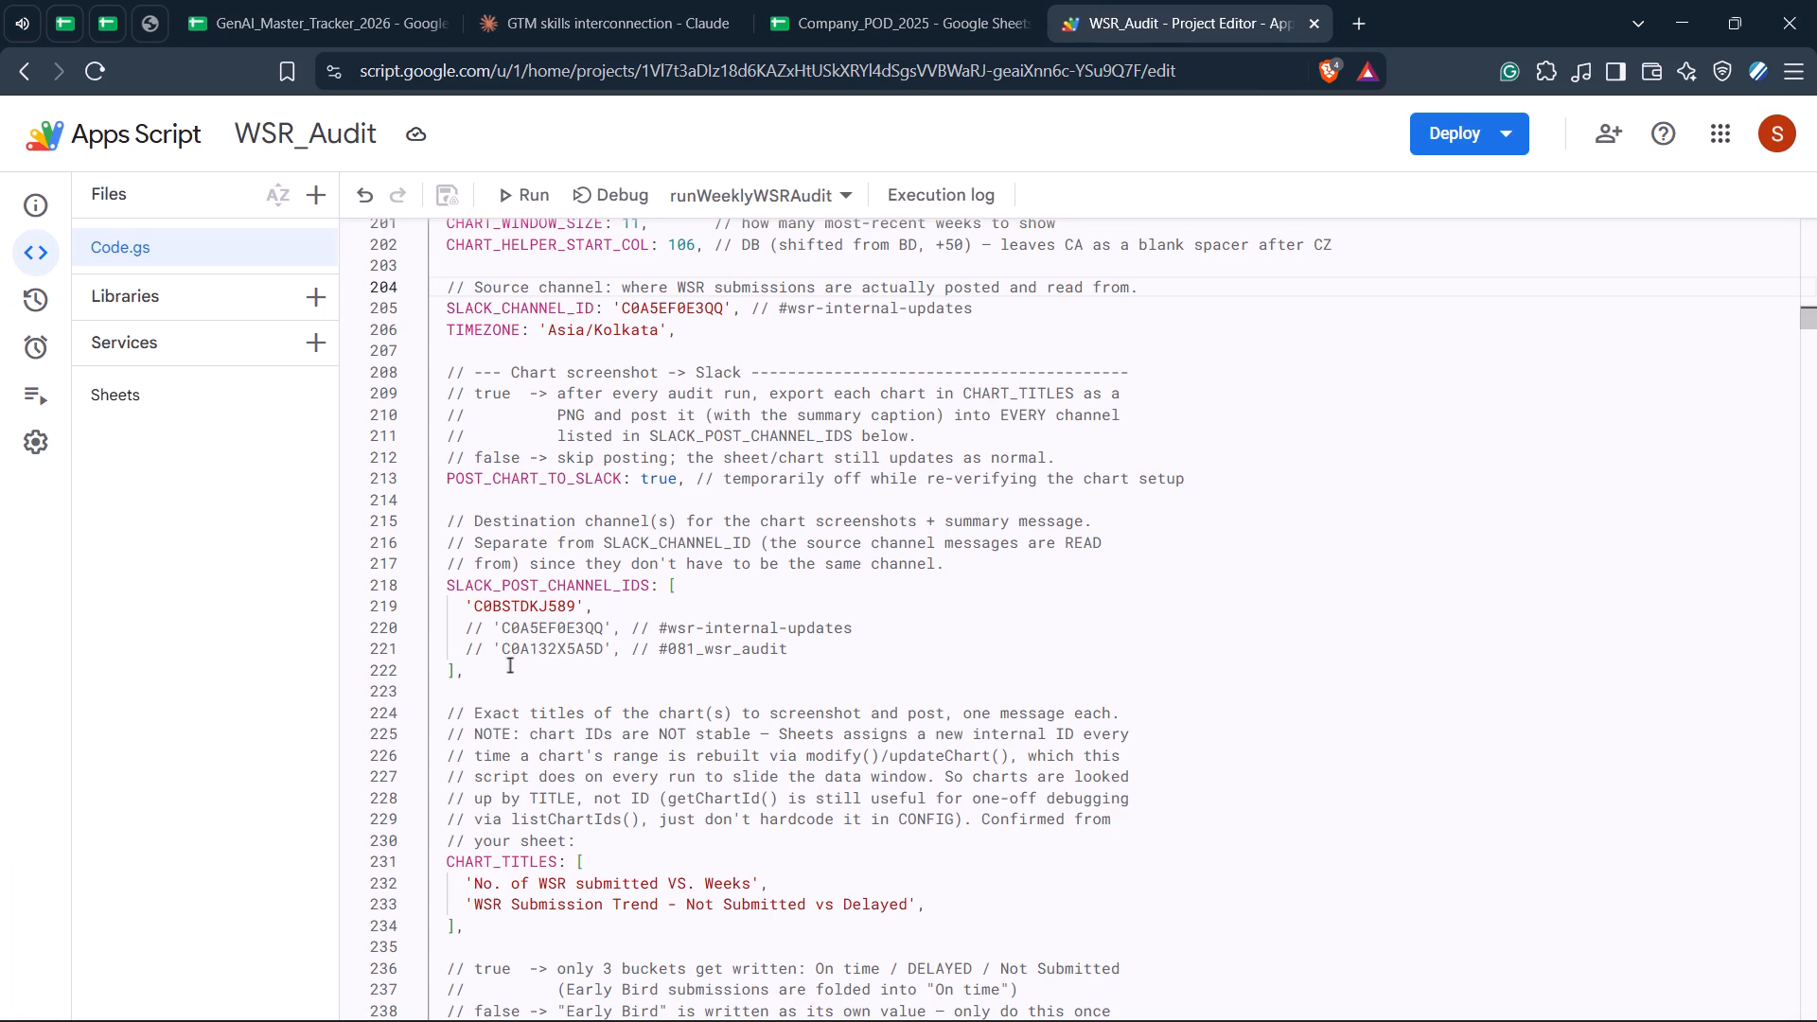
Uncomment the #wsr-internal-updates and #081_wsr_audit entries in SLACK_POST_CHANNEL_IDS and save the script.
drag(479, 651, 479, 632)
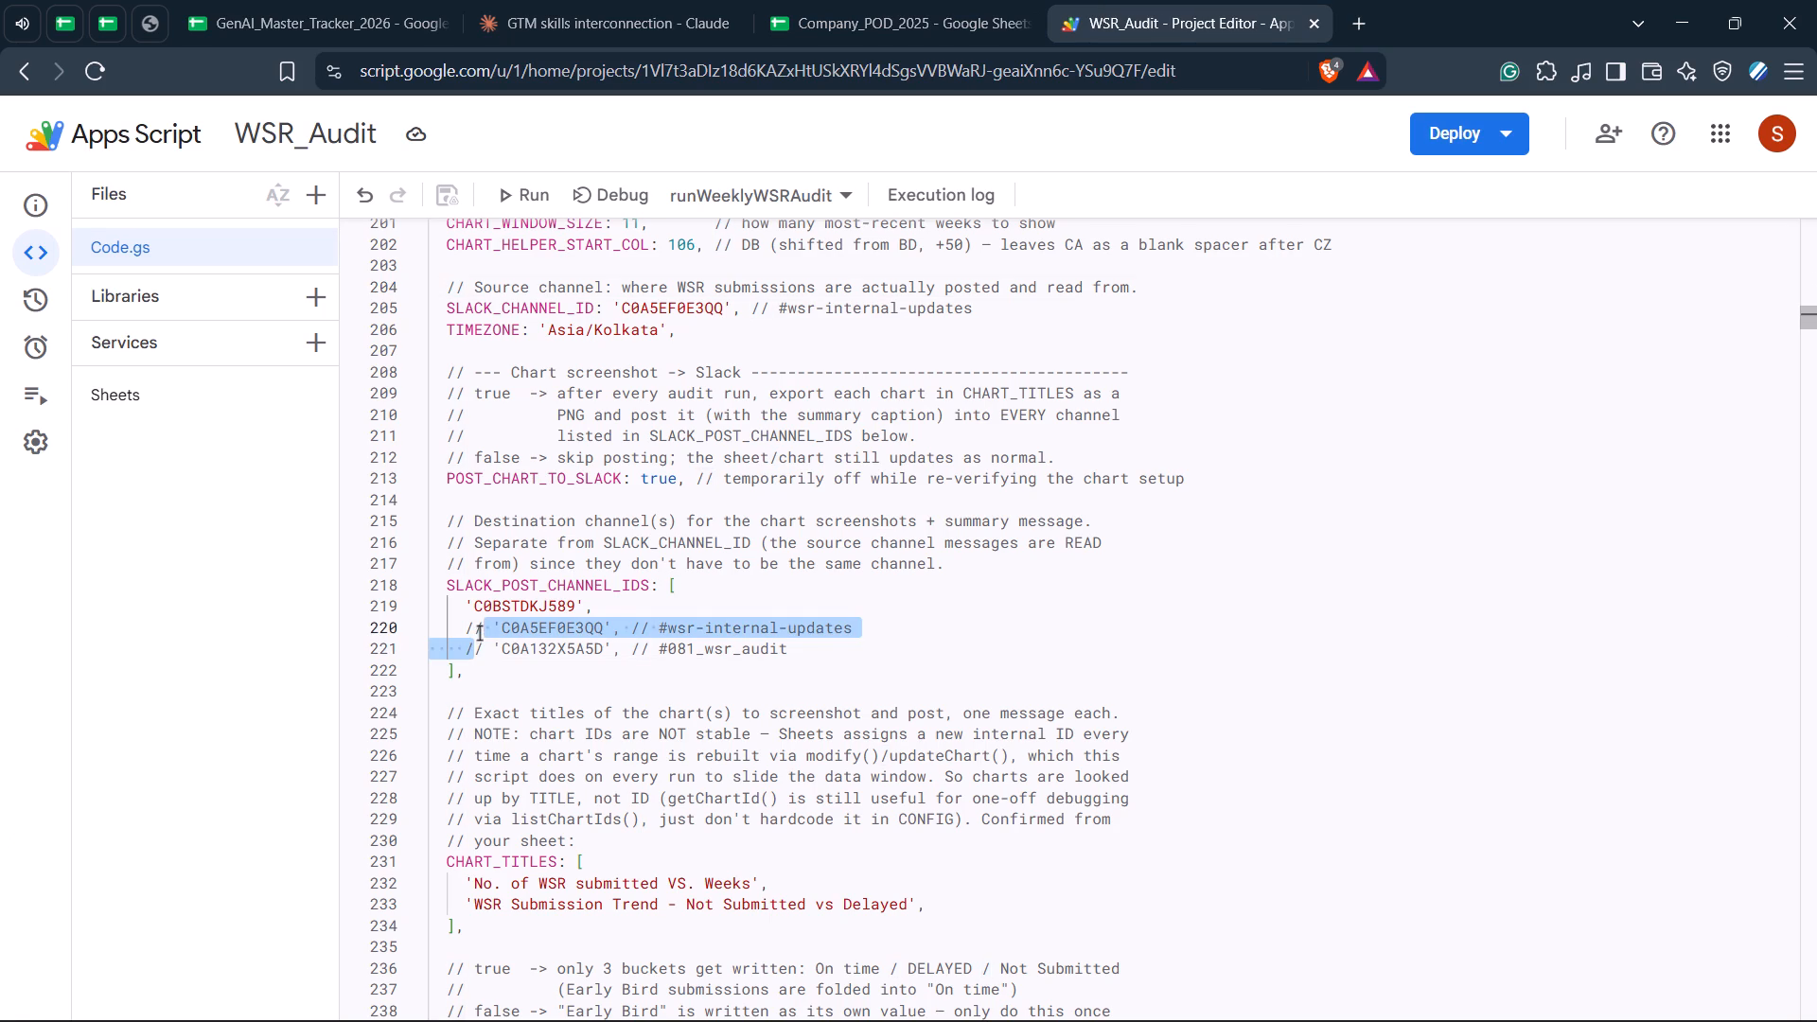
key(ctrl+slash)
click(891, 653)
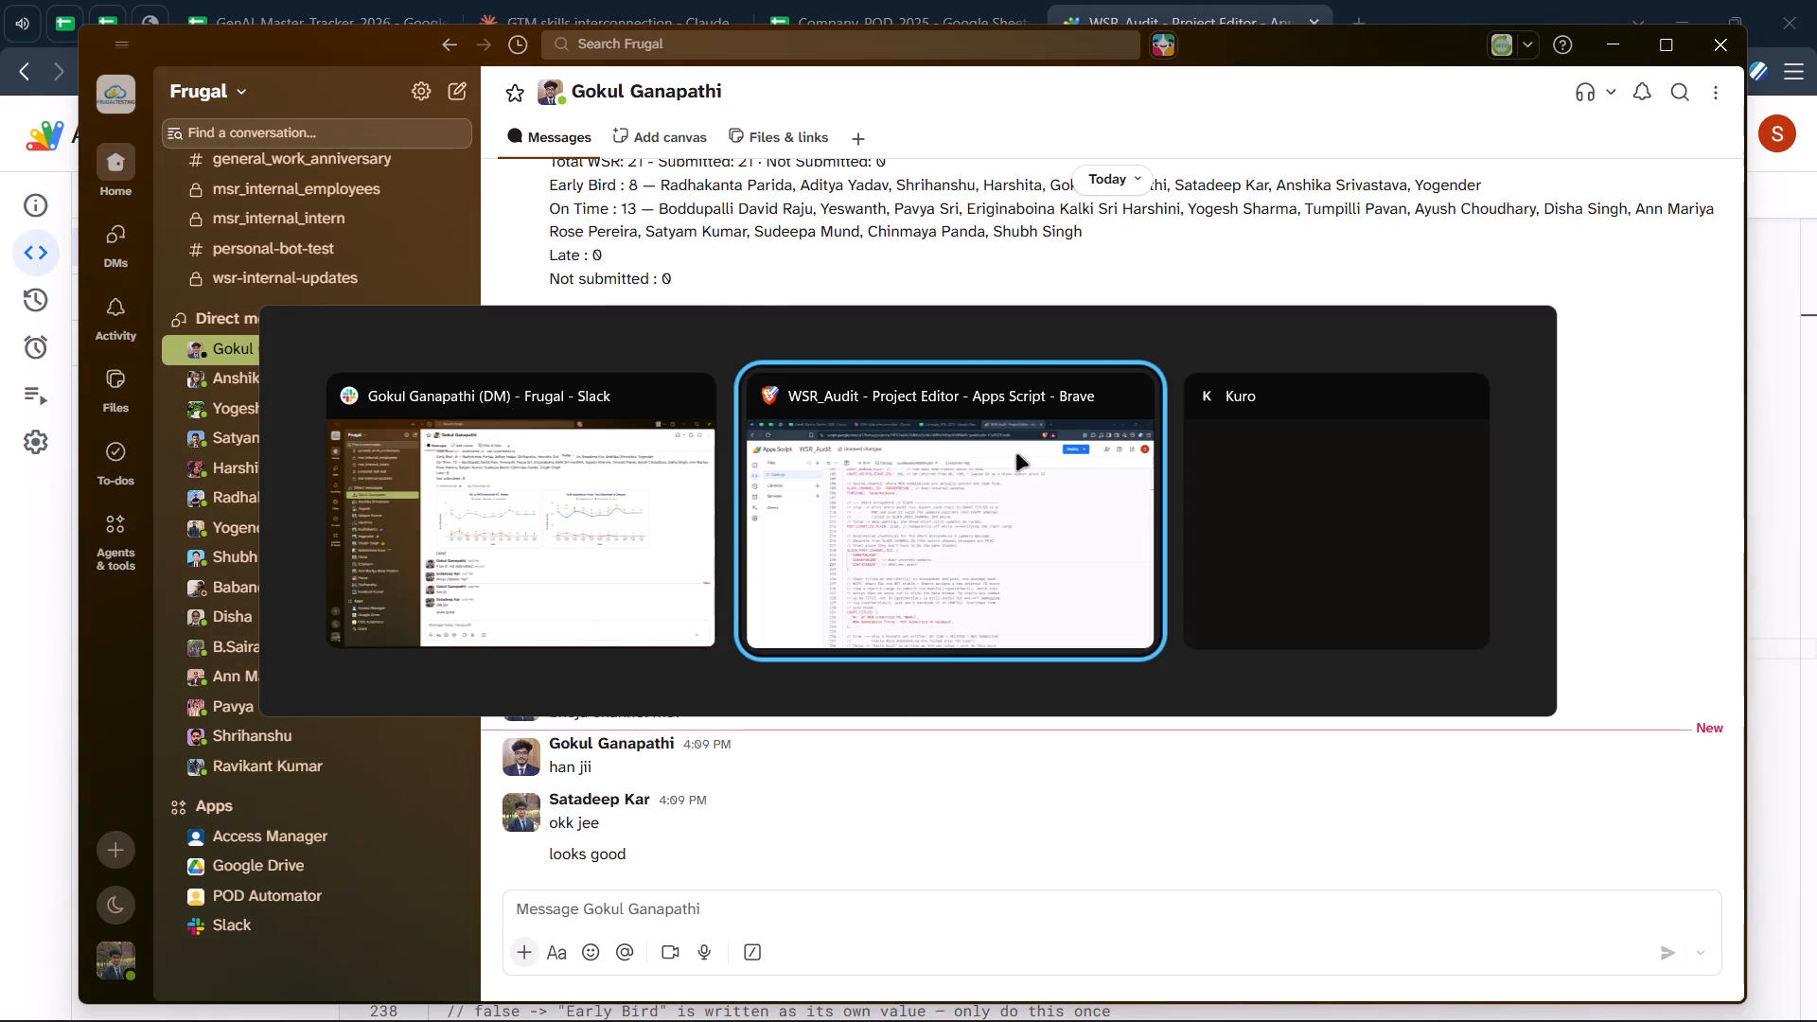
click(884, 436)
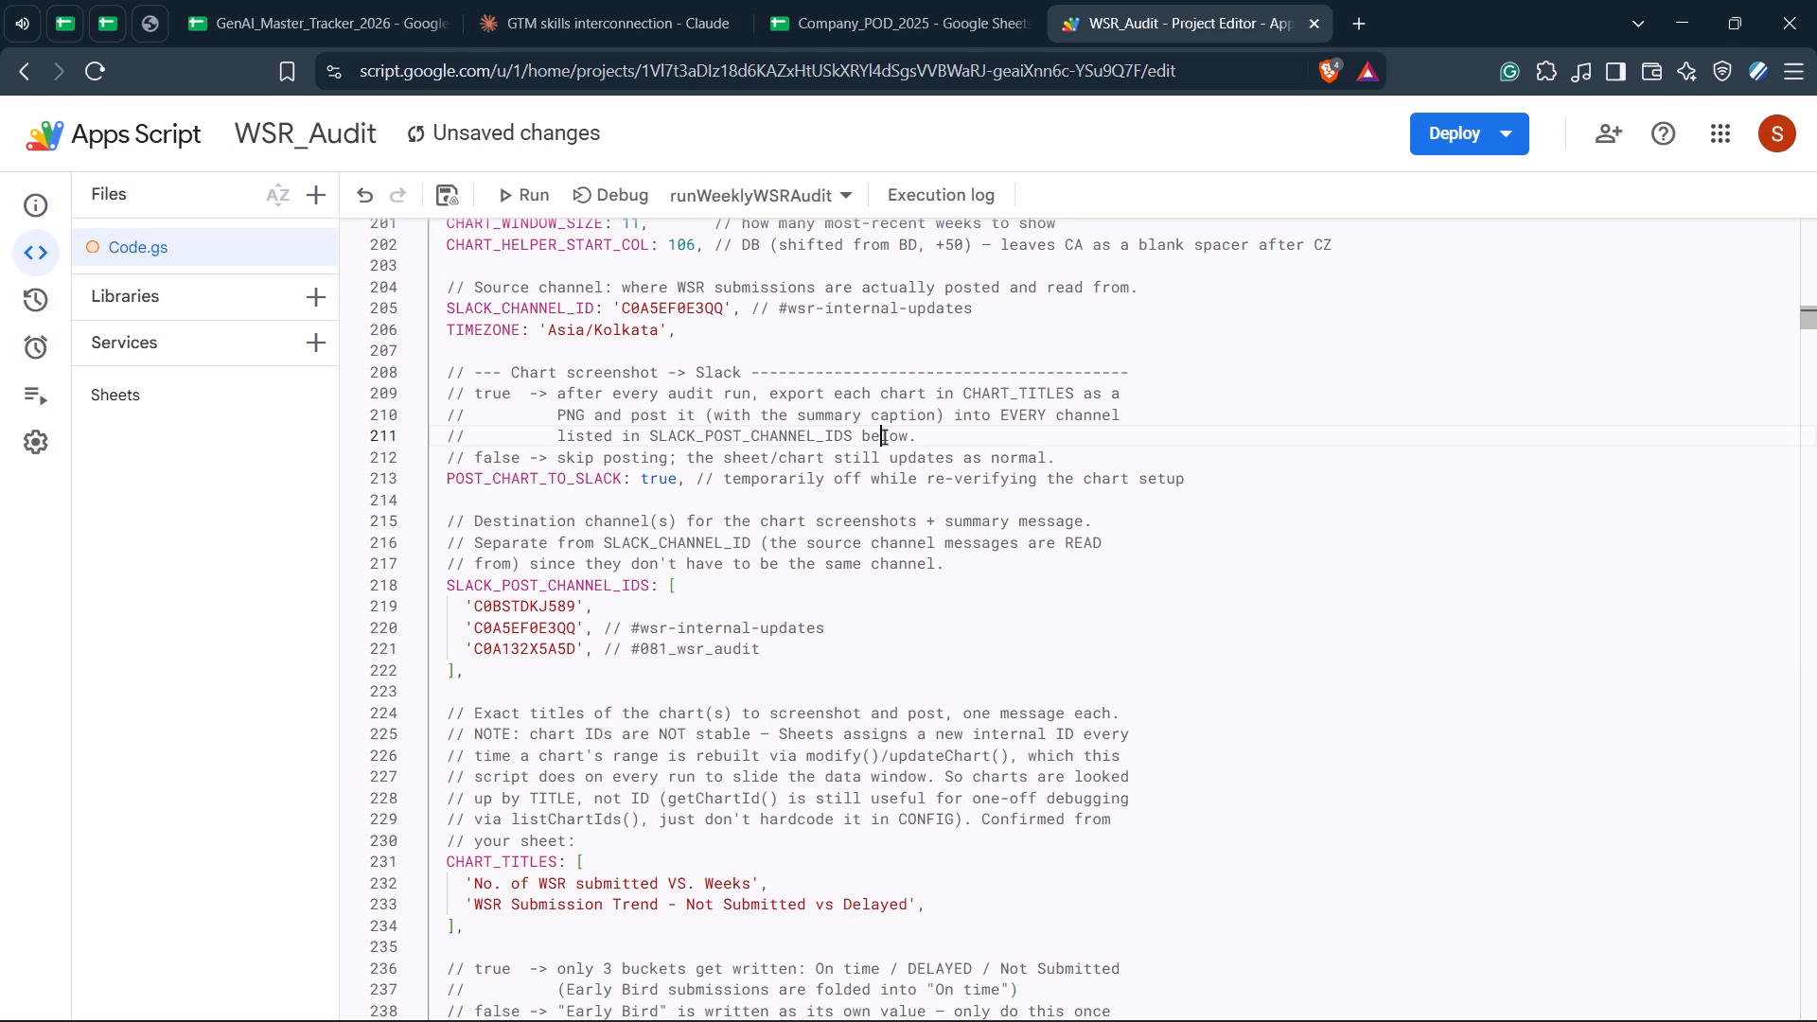
key(ctrl+s)
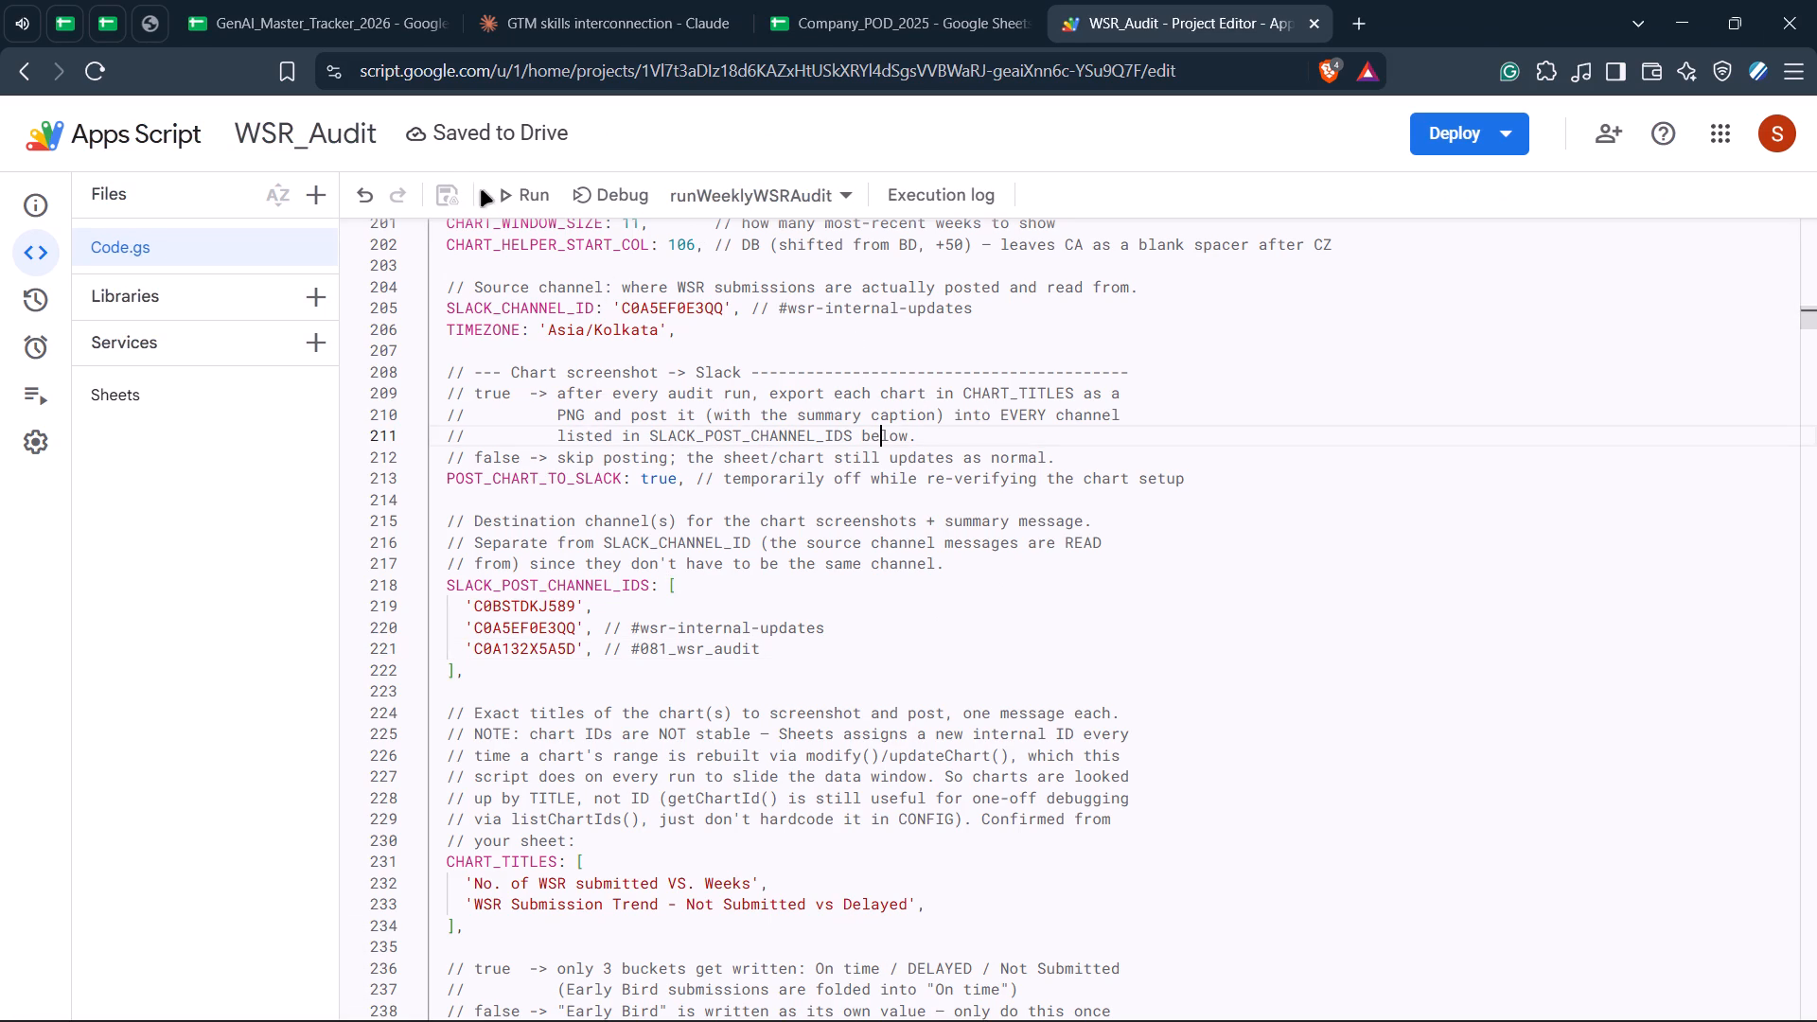
Run the runWeeklyWSRAudit function with all three Slack post channels enabled.
click(533, 190)
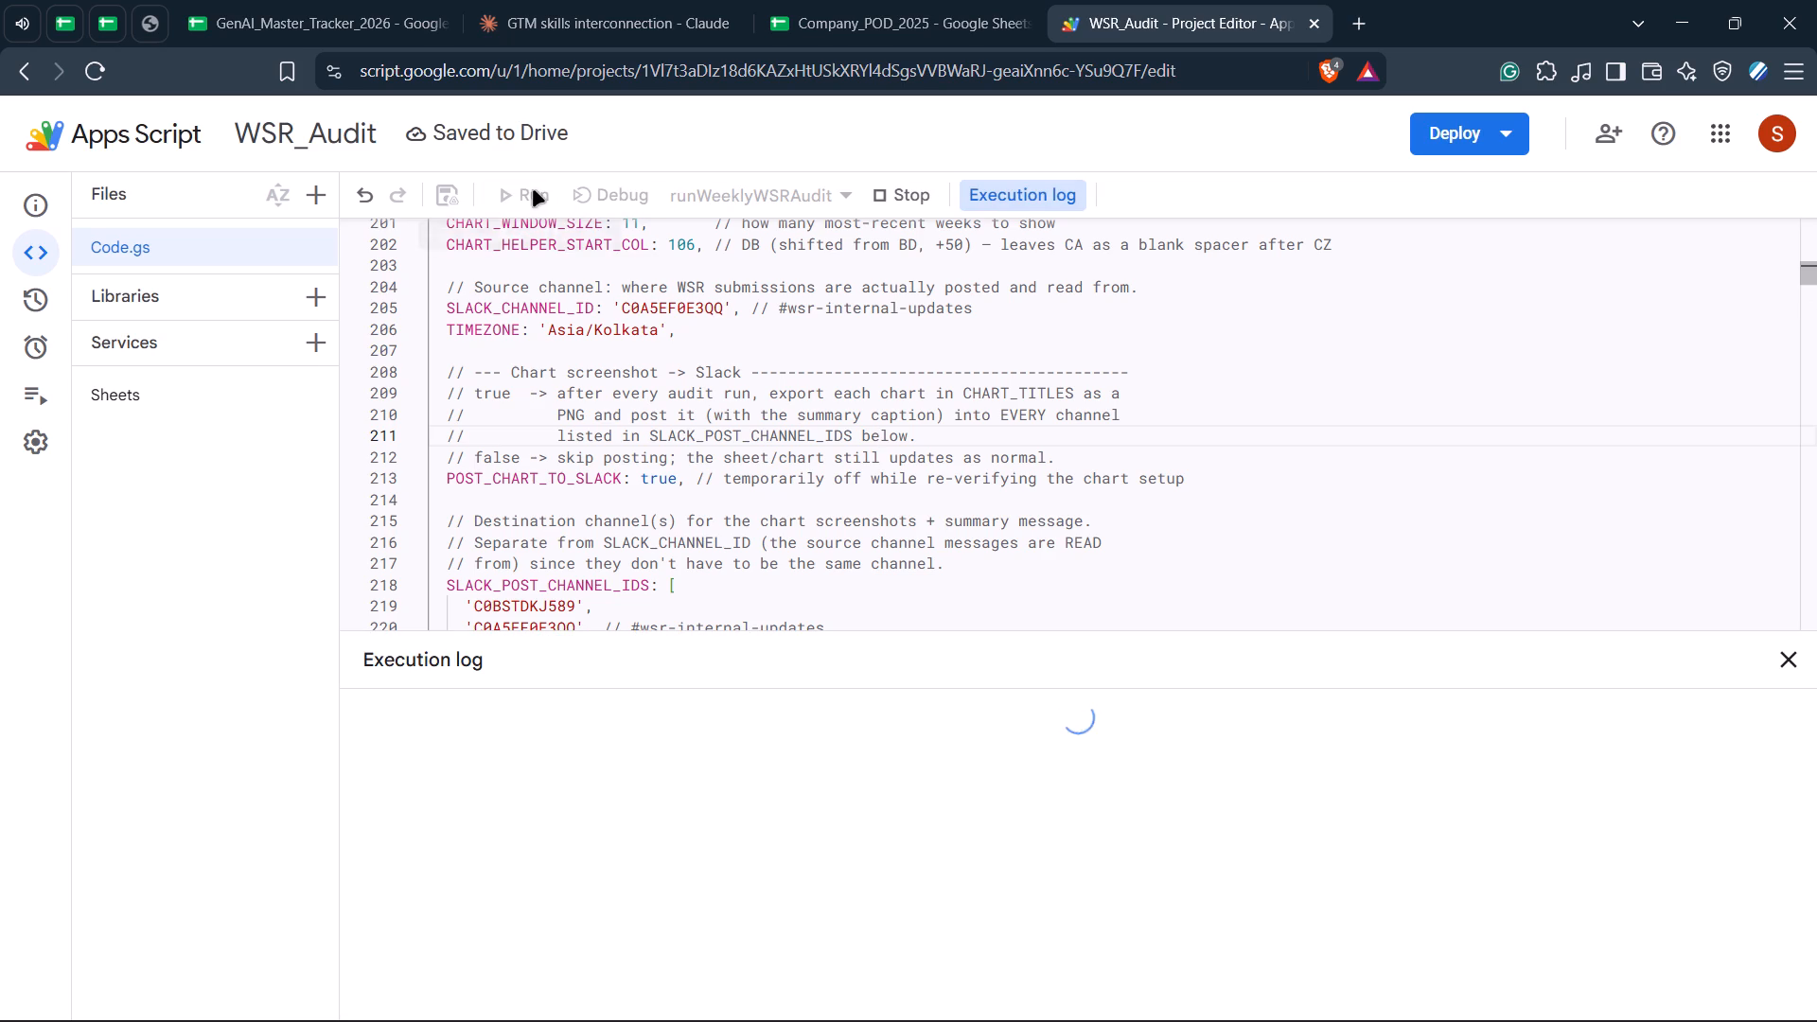
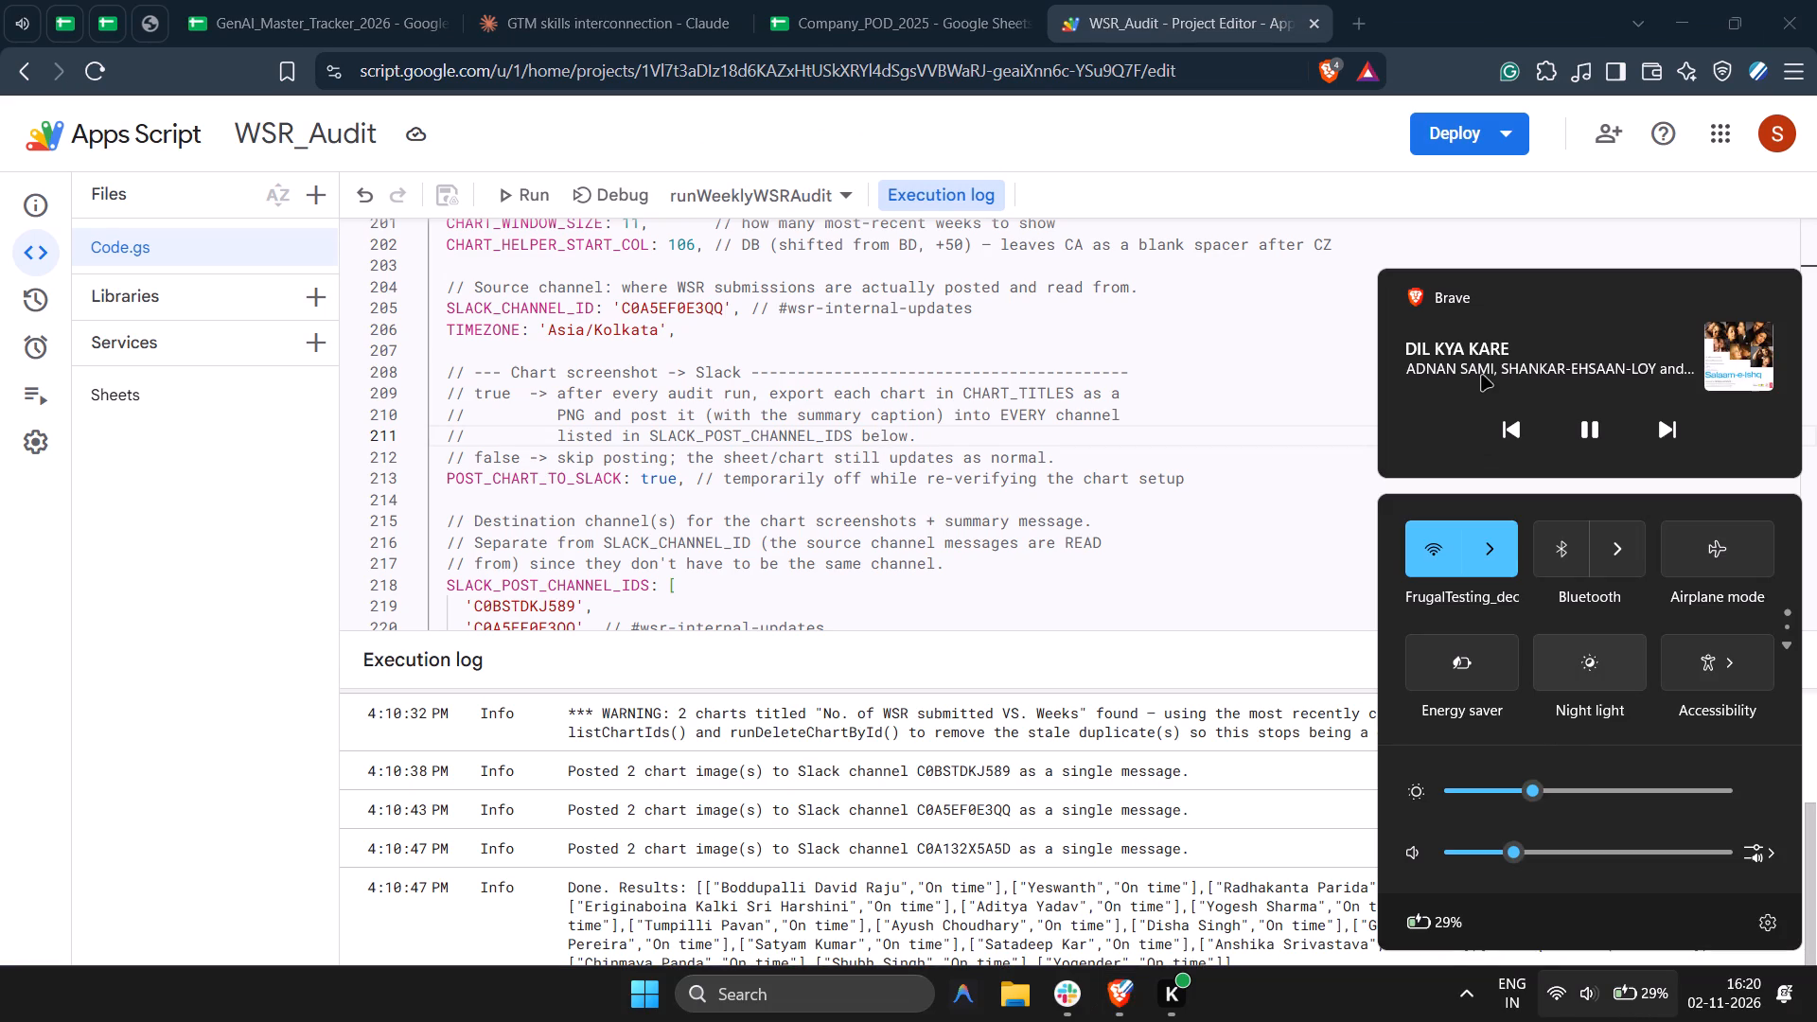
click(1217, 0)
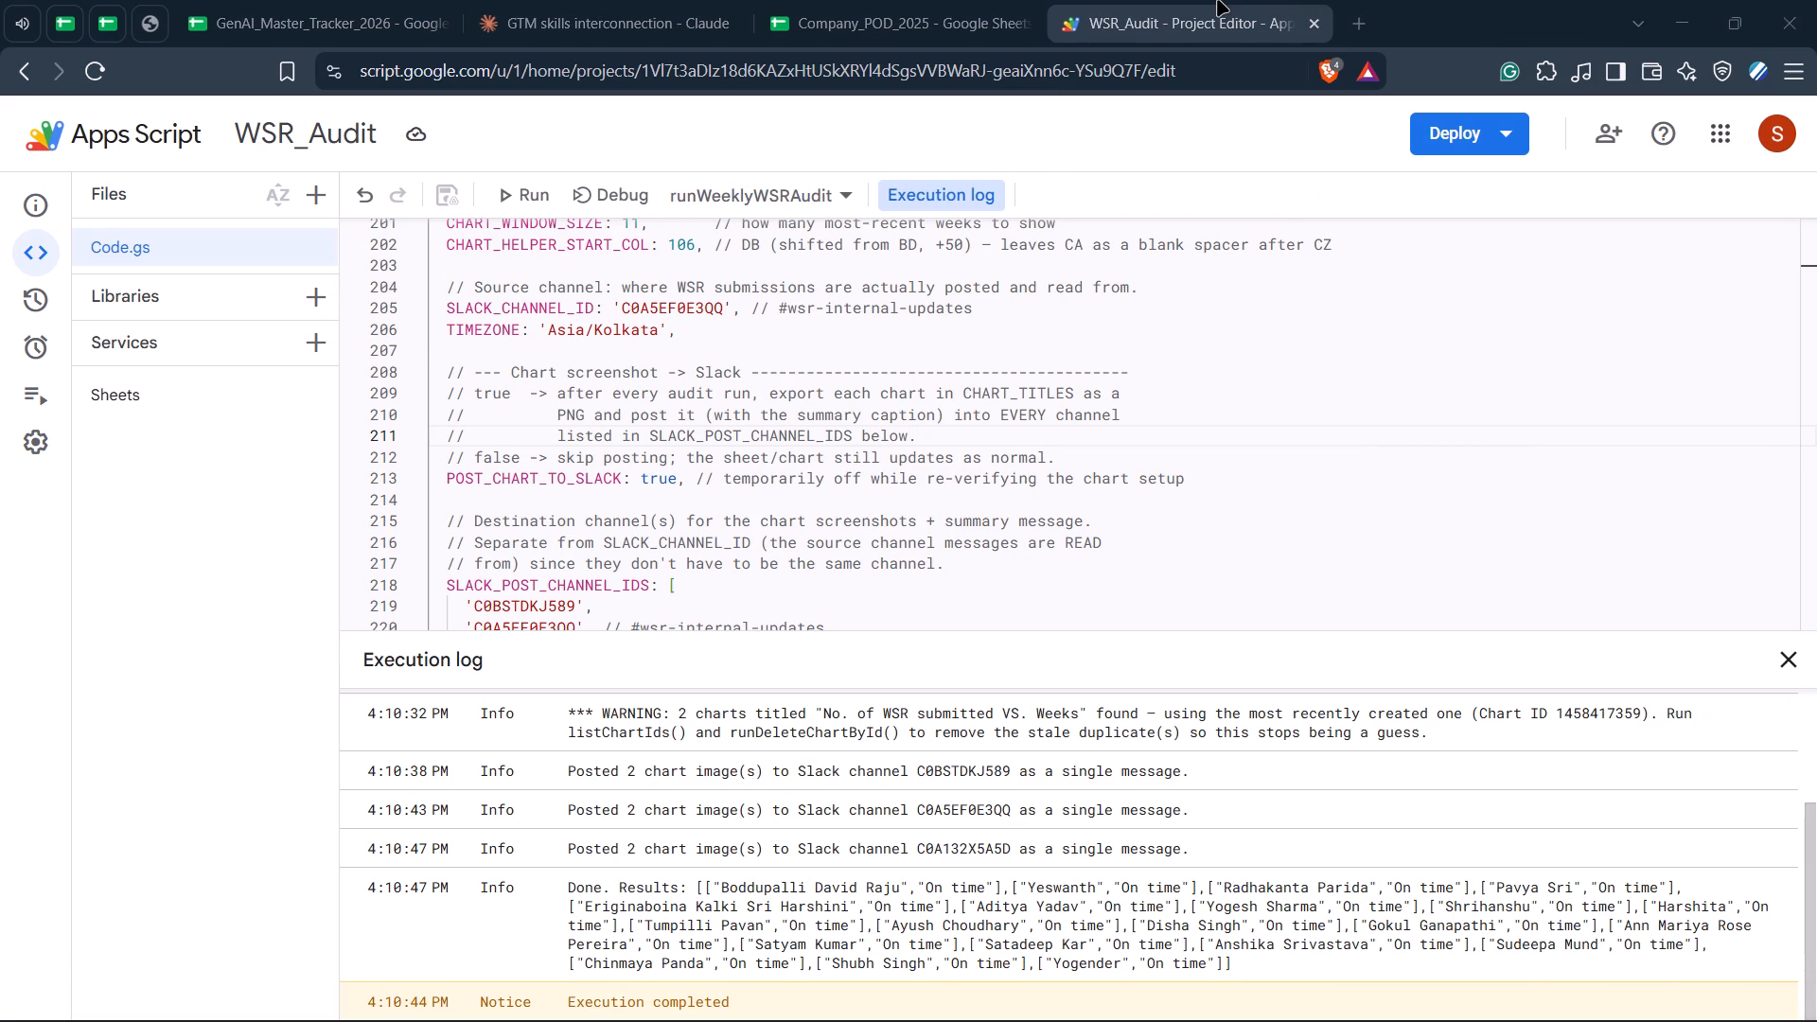